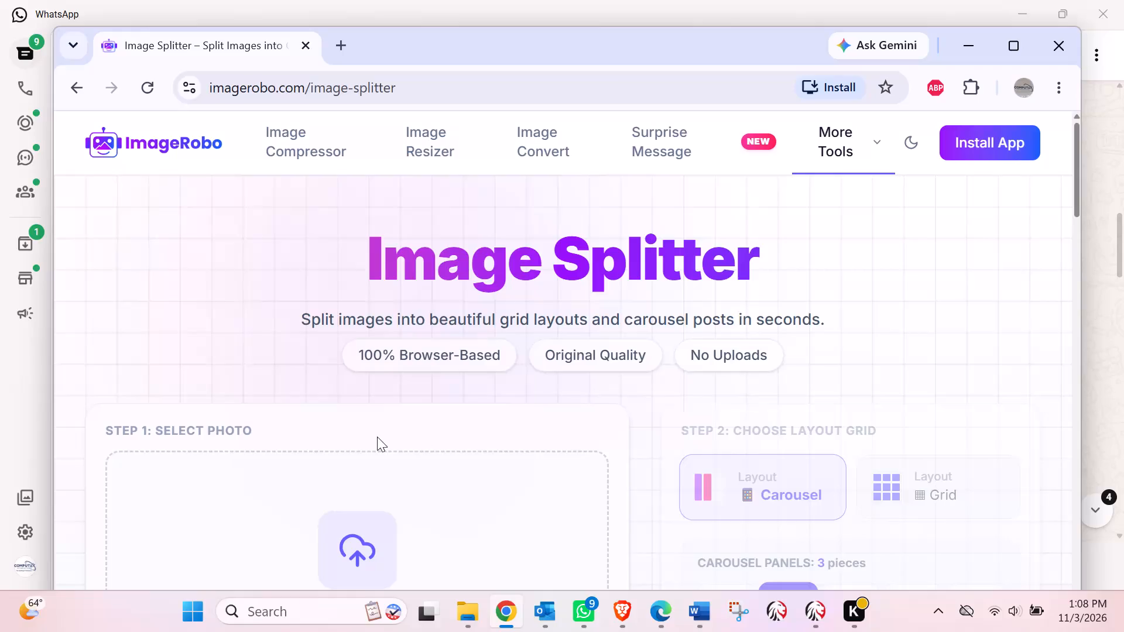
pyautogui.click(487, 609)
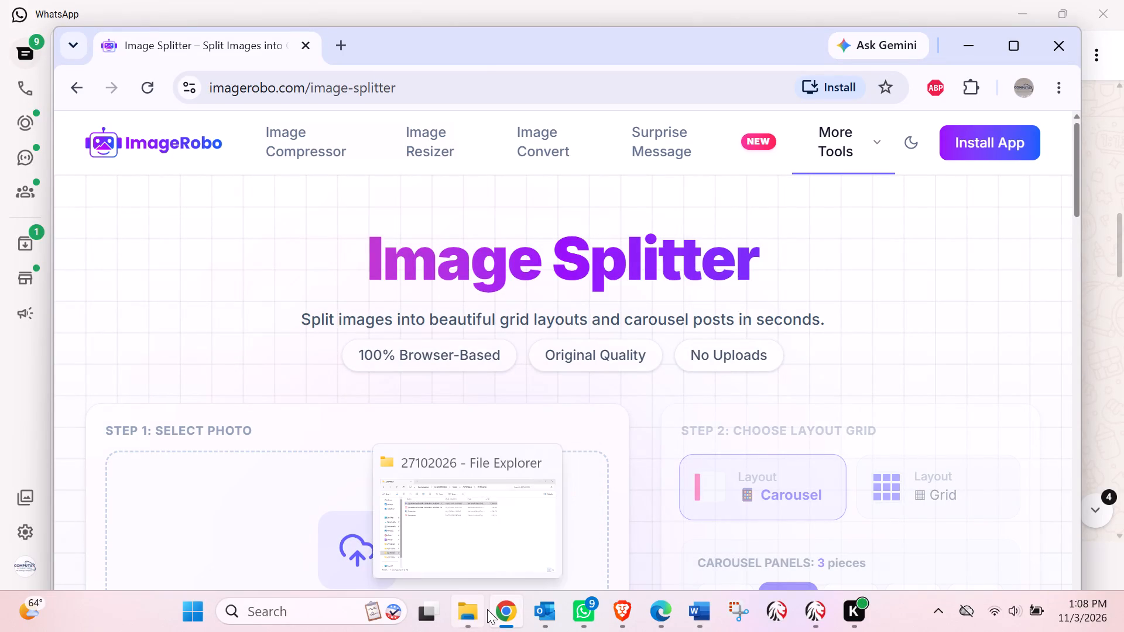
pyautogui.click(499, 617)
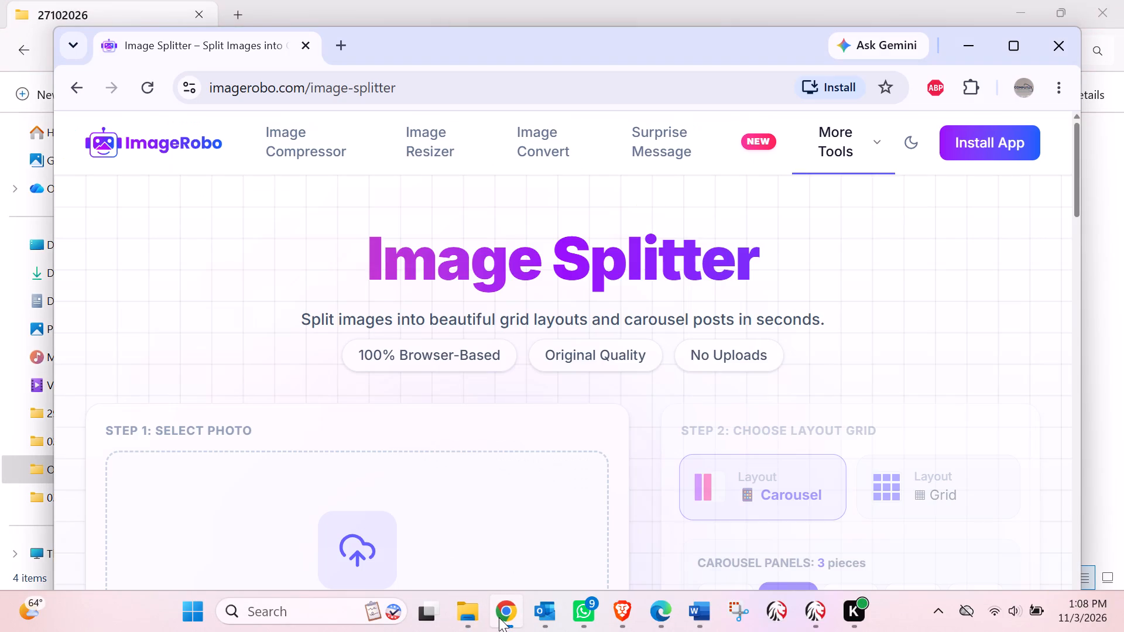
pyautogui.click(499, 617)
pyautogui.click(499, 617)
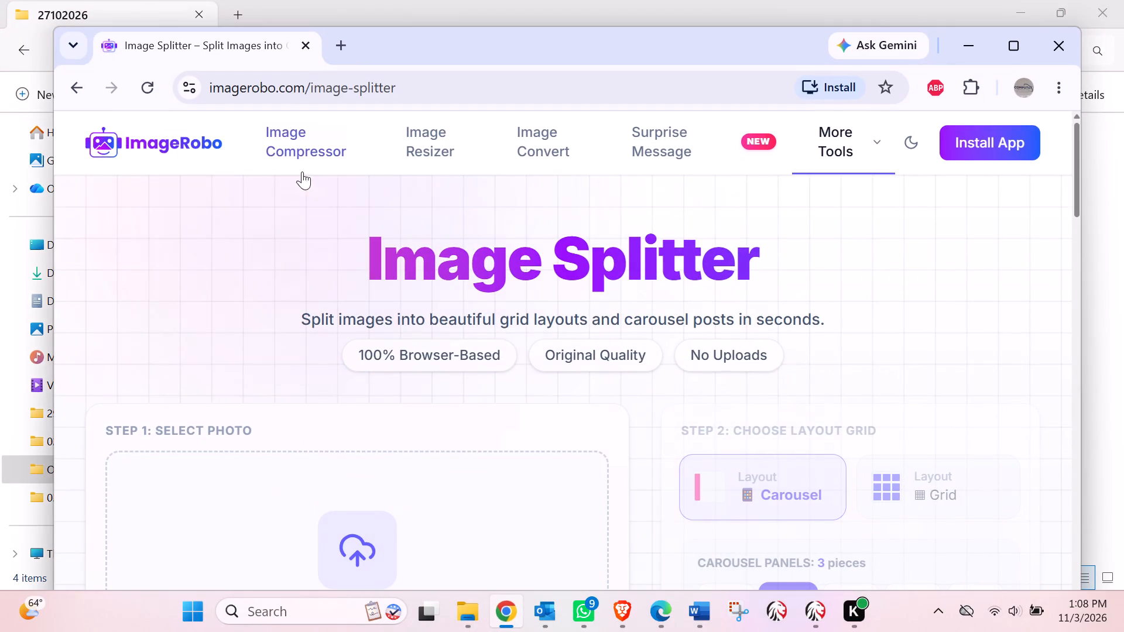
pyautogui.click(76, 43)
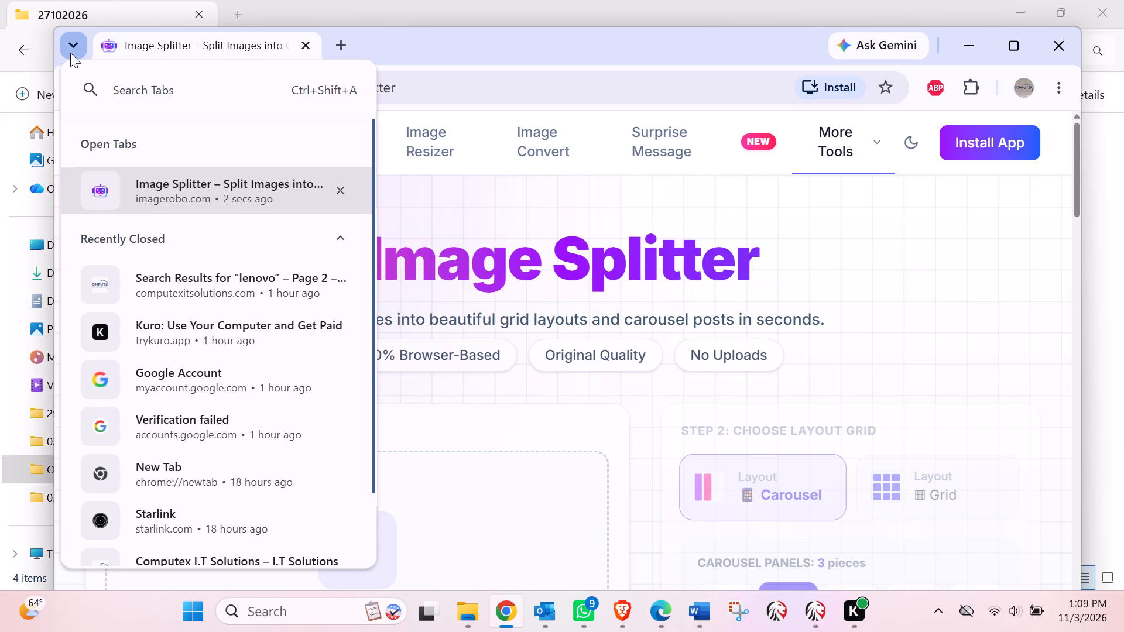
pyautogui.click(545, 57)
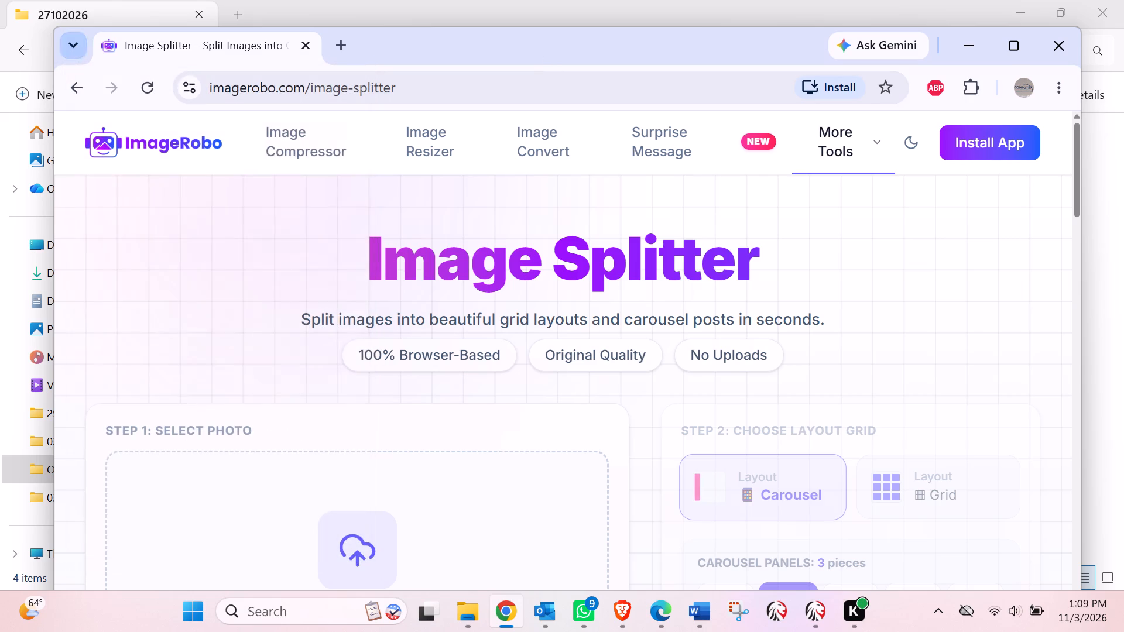
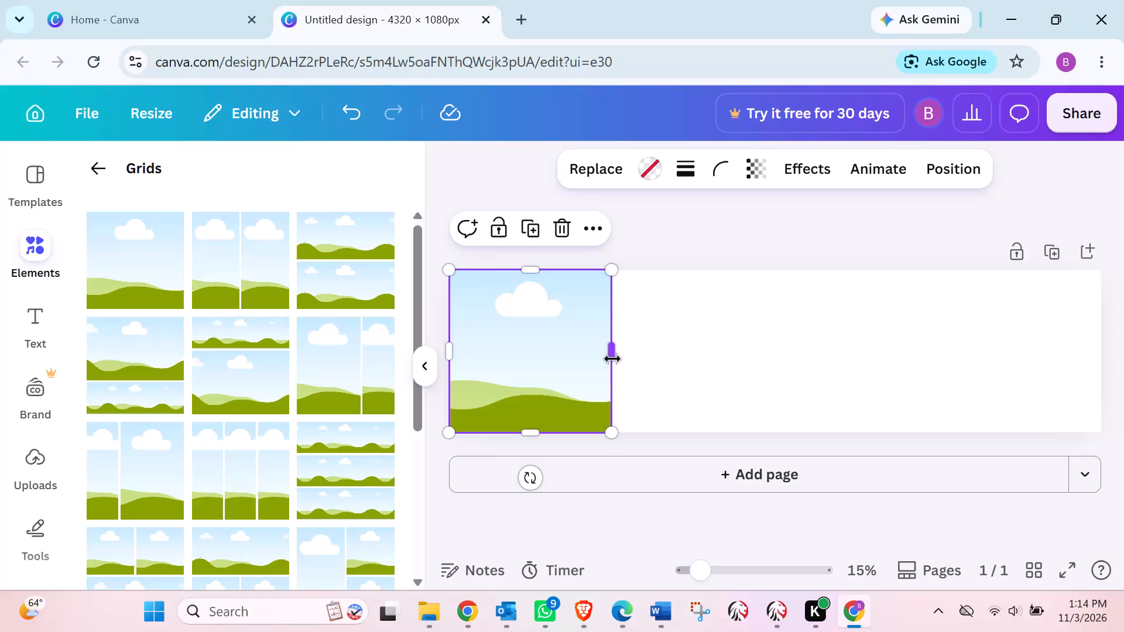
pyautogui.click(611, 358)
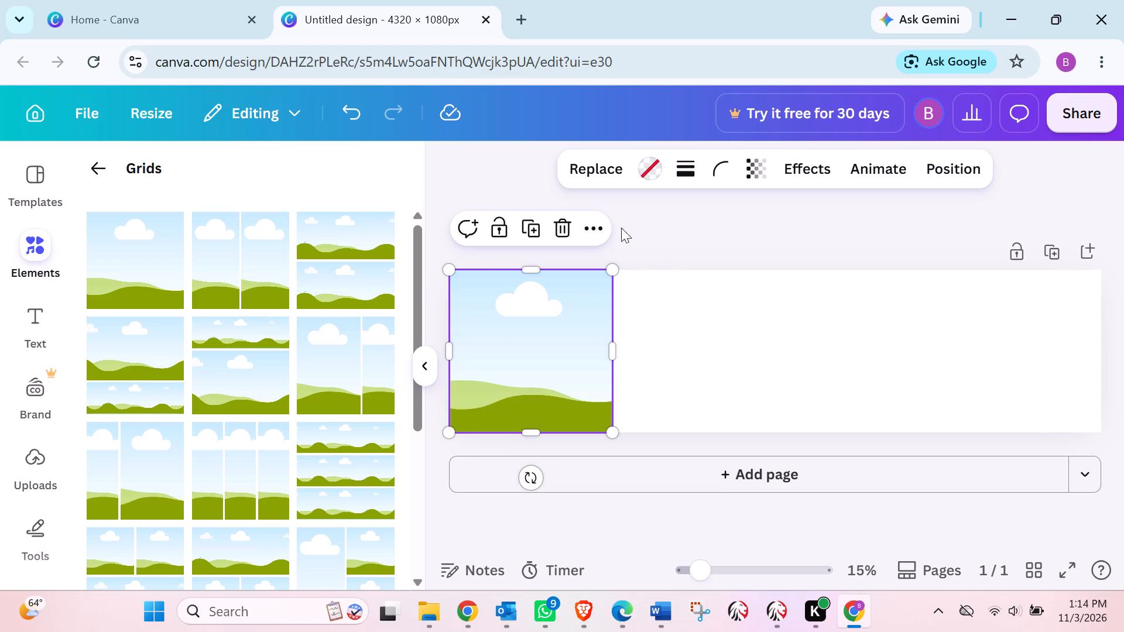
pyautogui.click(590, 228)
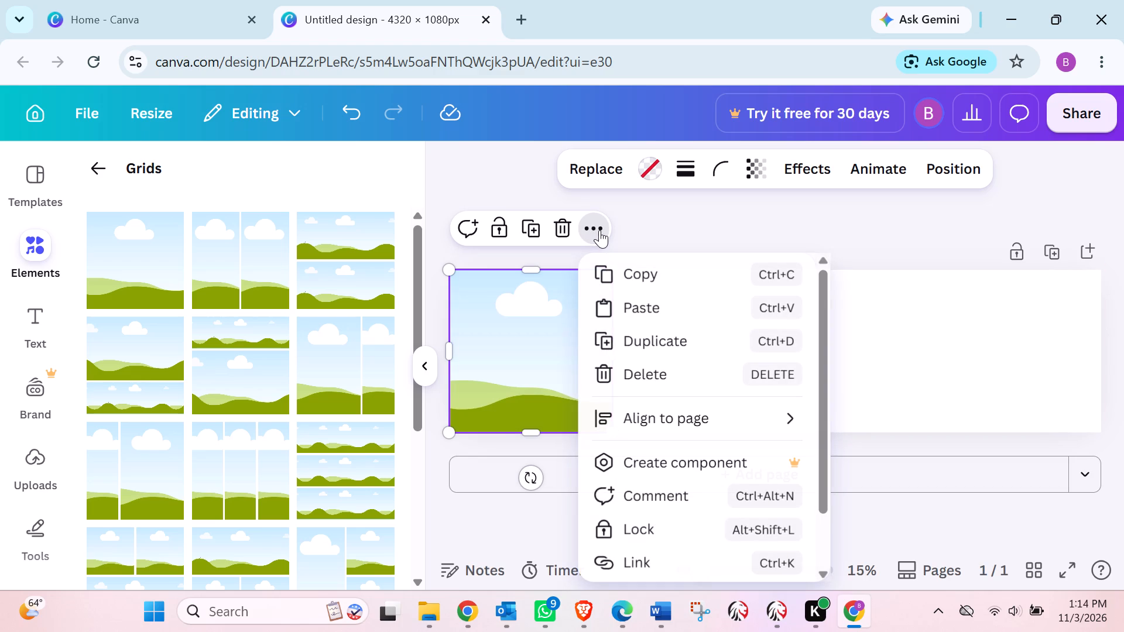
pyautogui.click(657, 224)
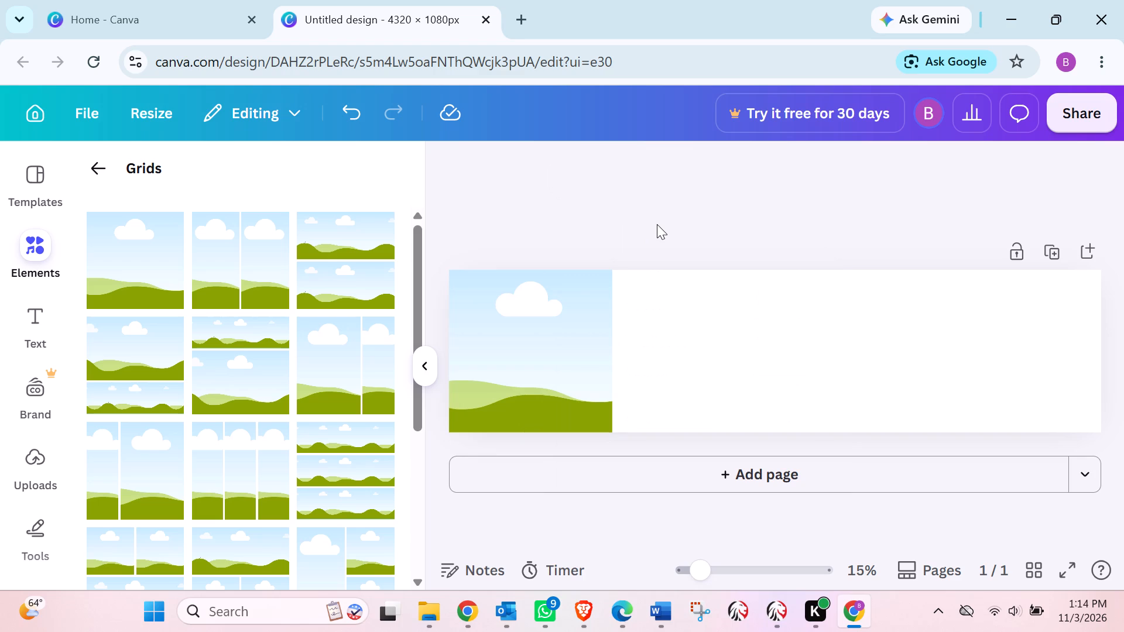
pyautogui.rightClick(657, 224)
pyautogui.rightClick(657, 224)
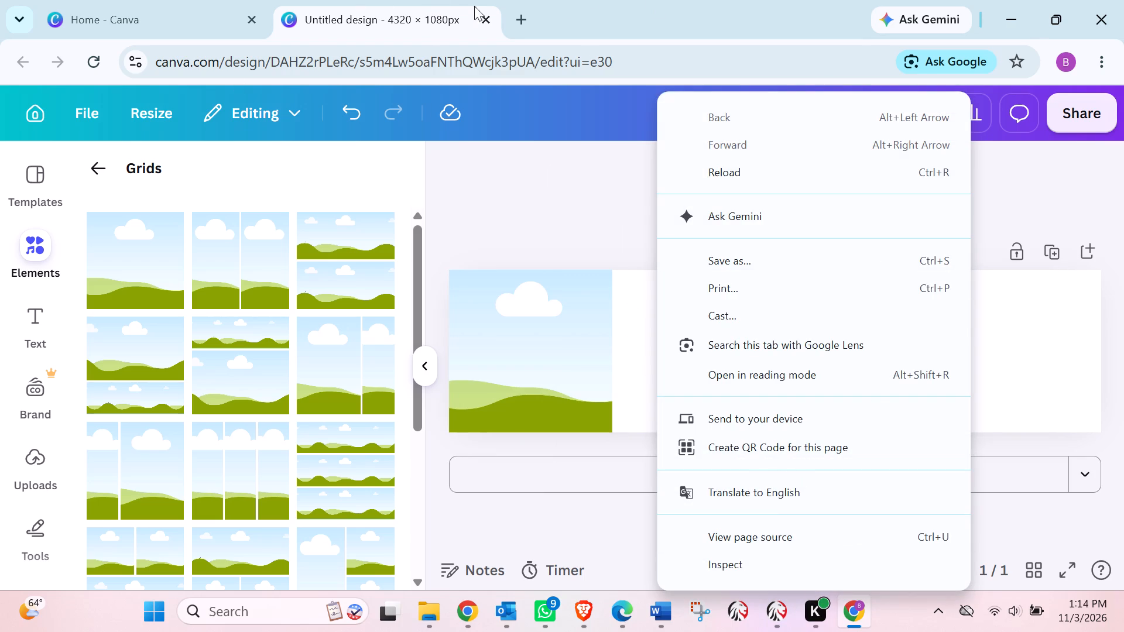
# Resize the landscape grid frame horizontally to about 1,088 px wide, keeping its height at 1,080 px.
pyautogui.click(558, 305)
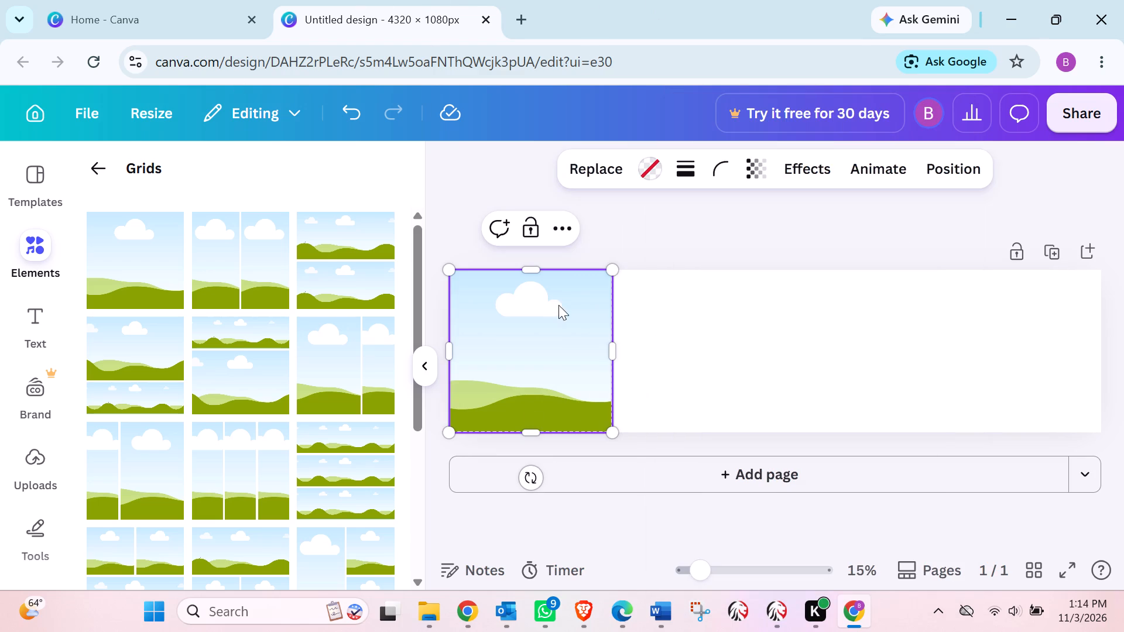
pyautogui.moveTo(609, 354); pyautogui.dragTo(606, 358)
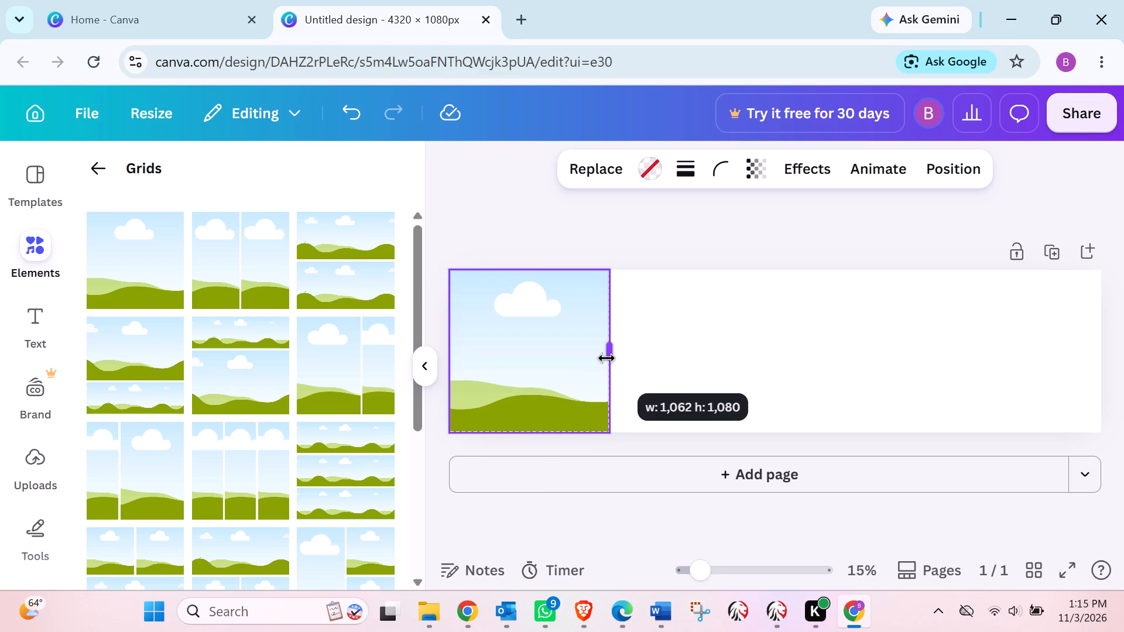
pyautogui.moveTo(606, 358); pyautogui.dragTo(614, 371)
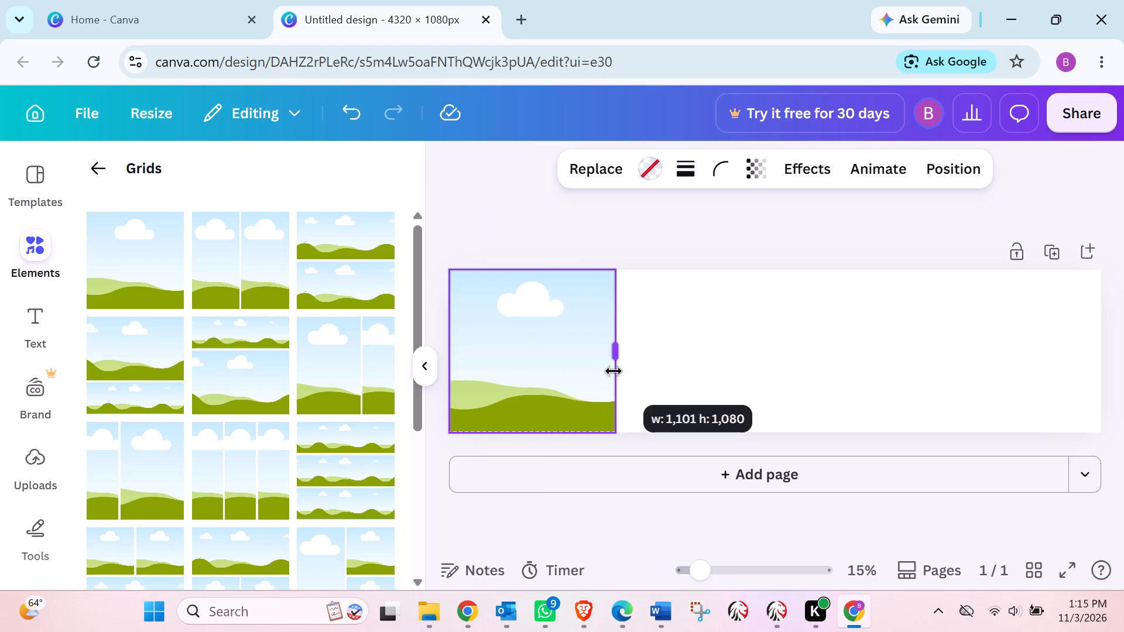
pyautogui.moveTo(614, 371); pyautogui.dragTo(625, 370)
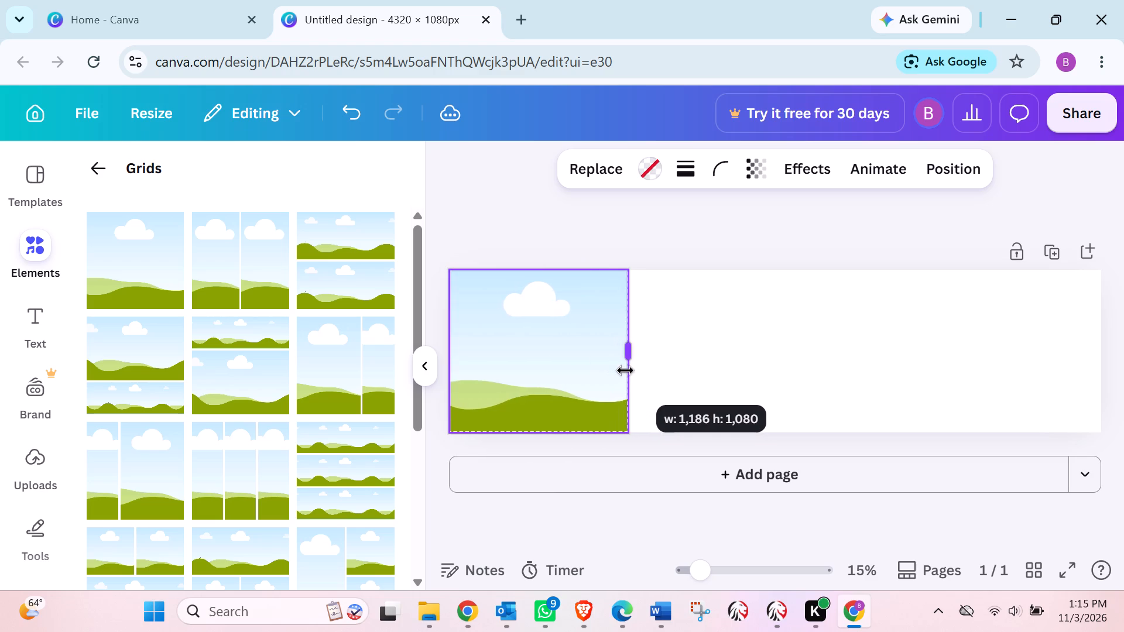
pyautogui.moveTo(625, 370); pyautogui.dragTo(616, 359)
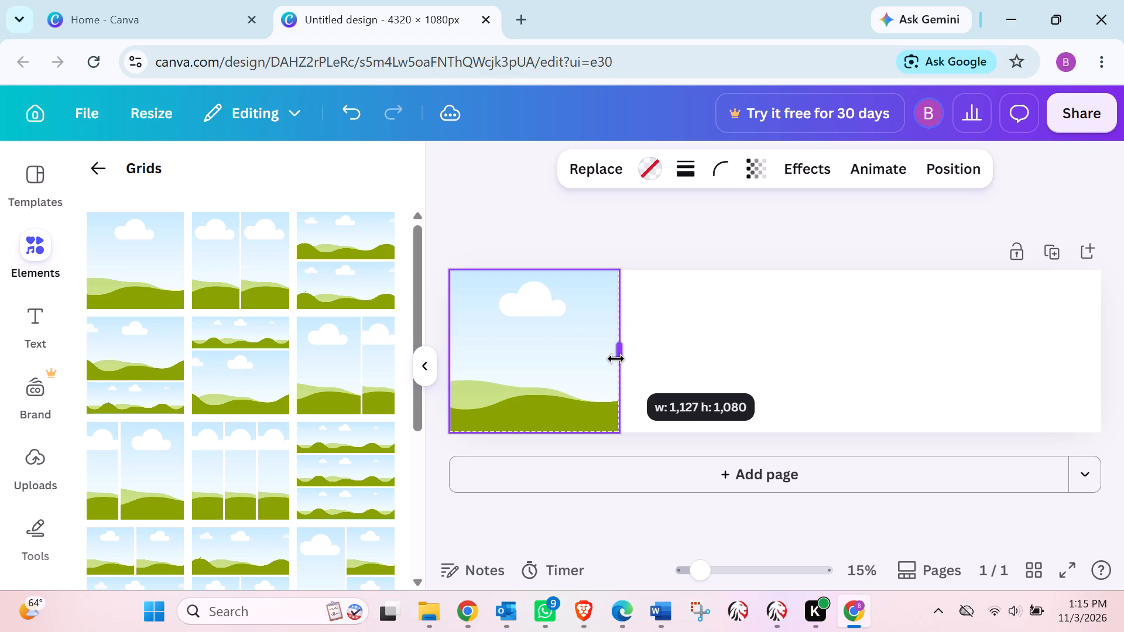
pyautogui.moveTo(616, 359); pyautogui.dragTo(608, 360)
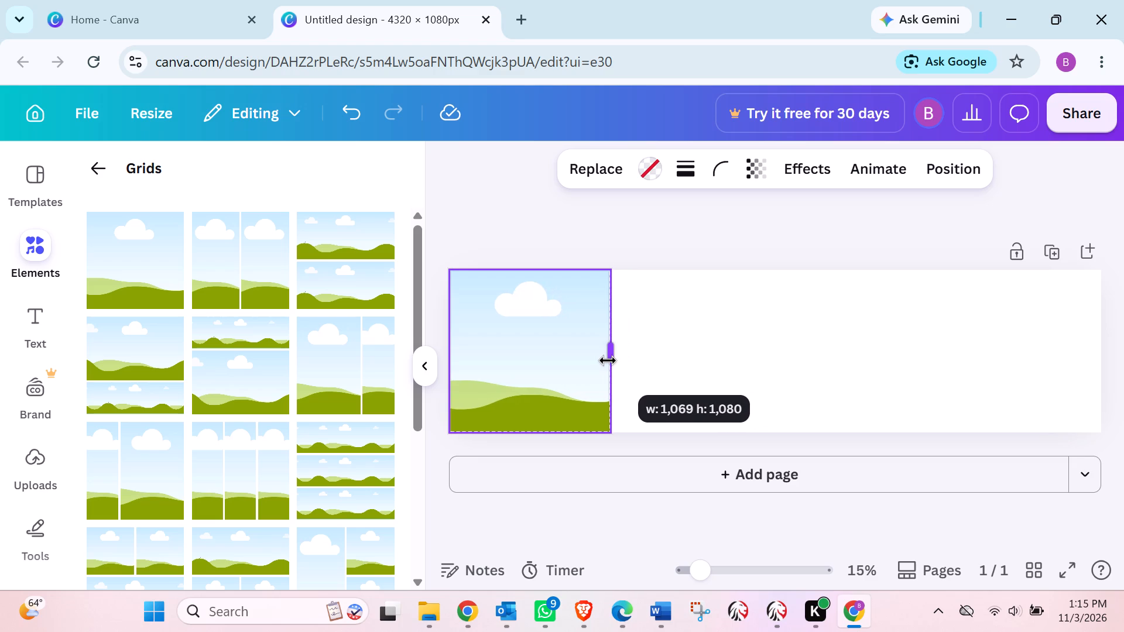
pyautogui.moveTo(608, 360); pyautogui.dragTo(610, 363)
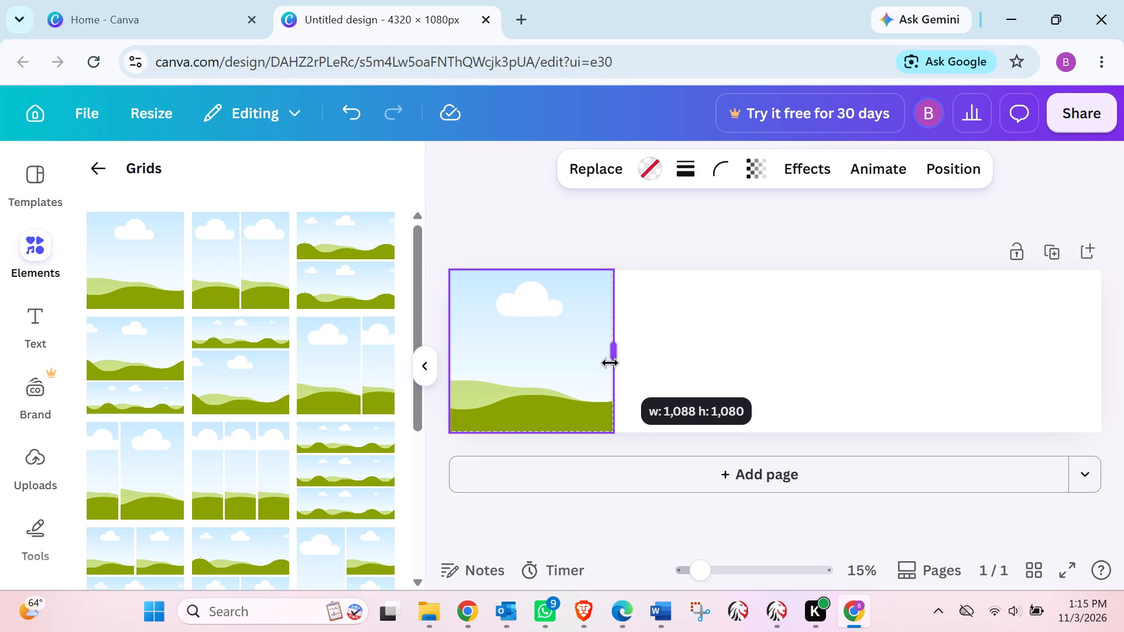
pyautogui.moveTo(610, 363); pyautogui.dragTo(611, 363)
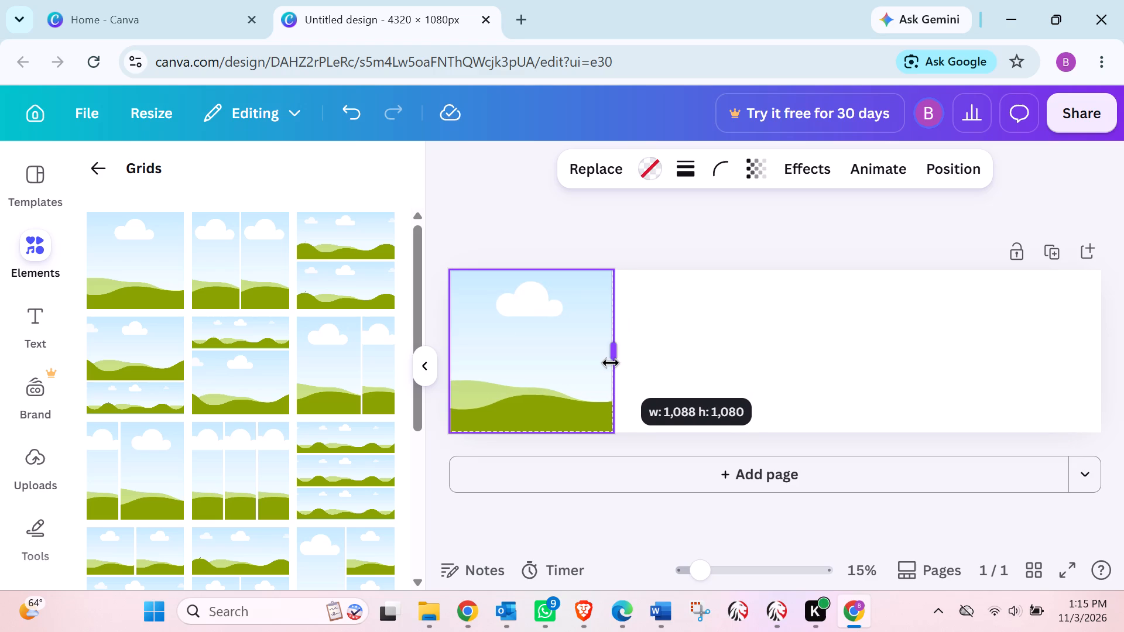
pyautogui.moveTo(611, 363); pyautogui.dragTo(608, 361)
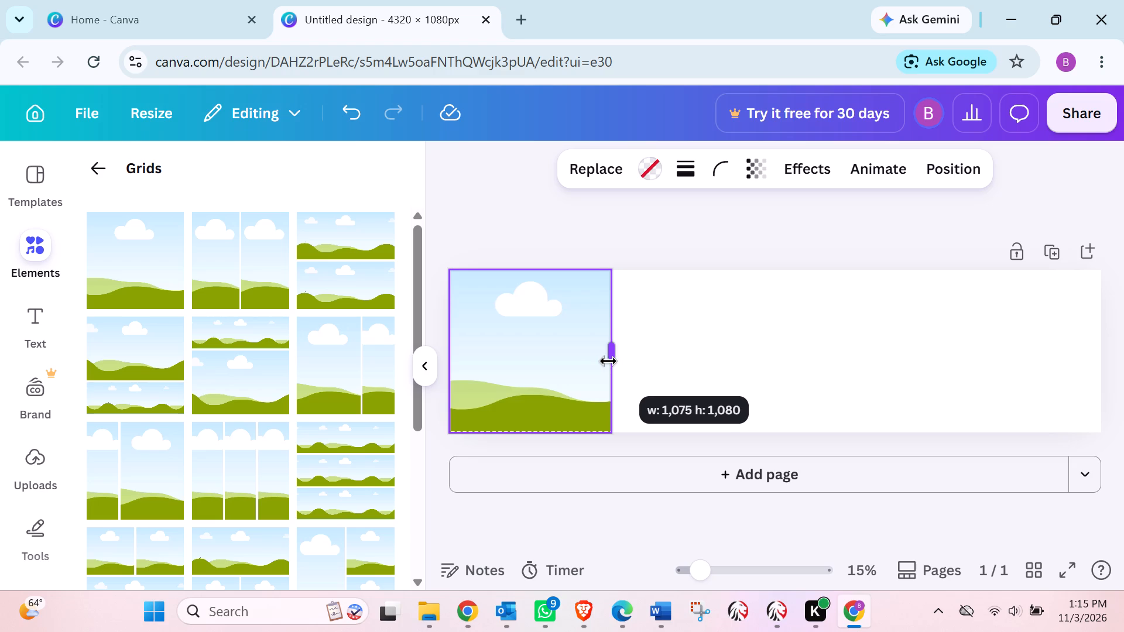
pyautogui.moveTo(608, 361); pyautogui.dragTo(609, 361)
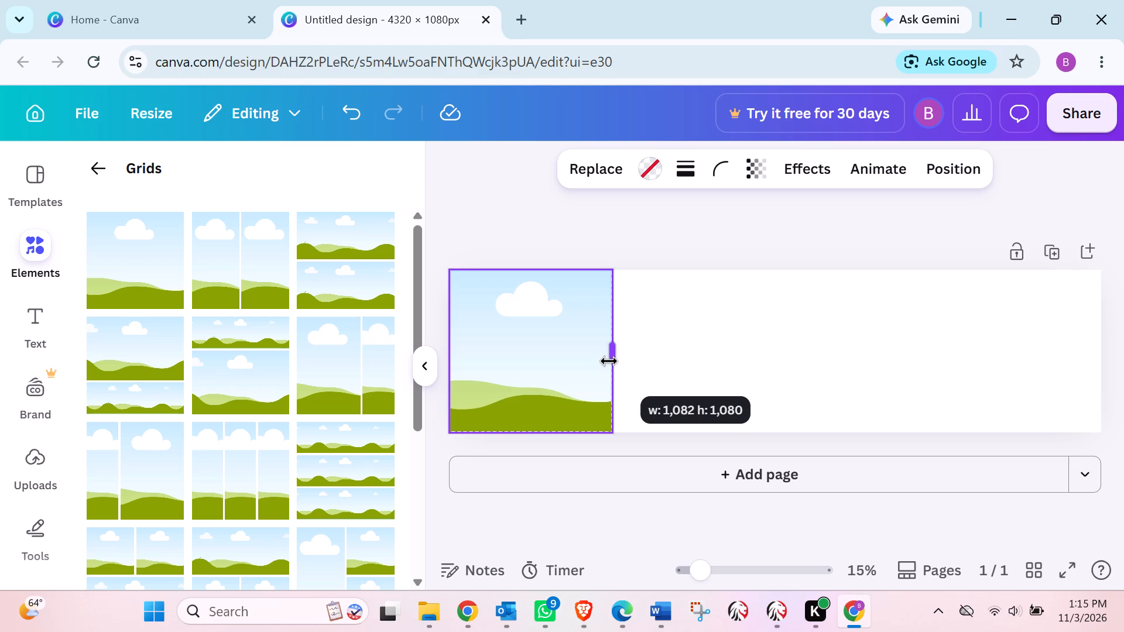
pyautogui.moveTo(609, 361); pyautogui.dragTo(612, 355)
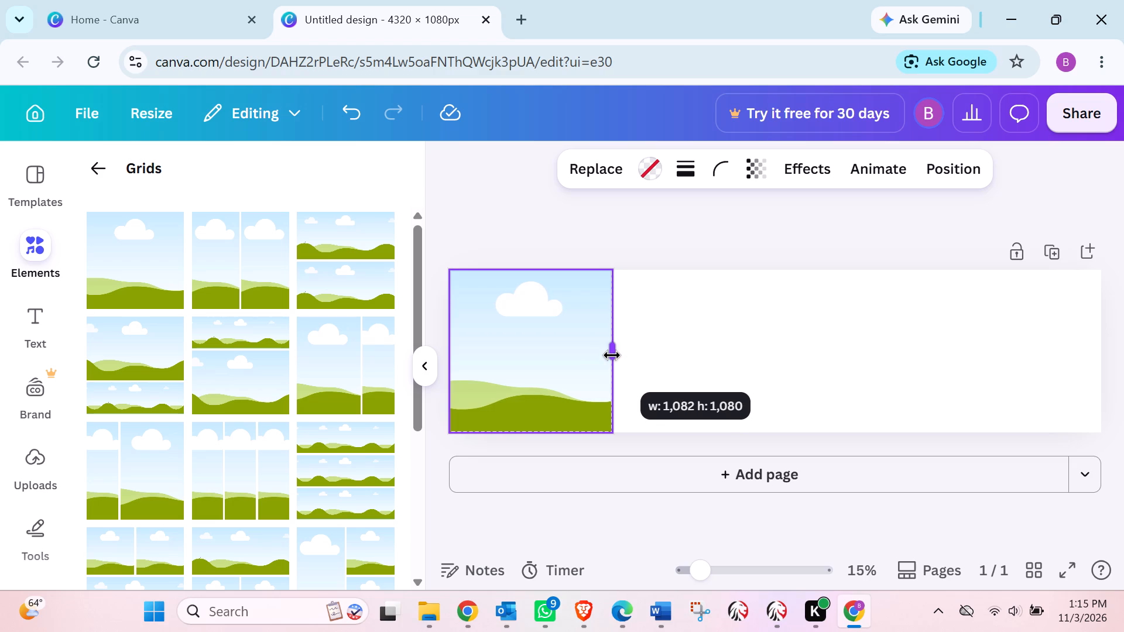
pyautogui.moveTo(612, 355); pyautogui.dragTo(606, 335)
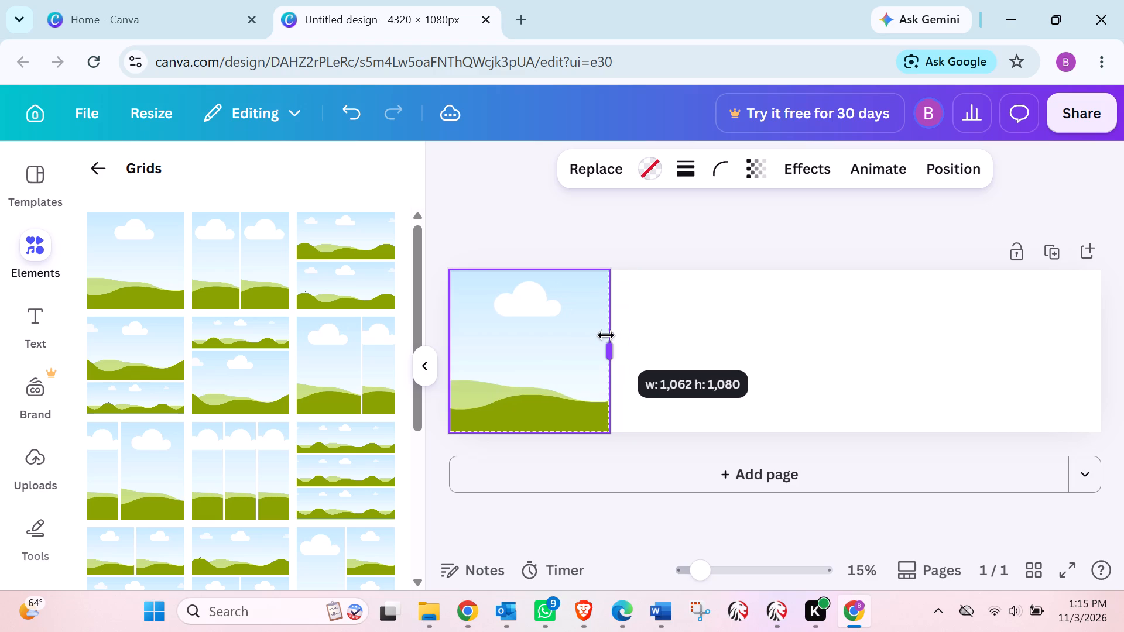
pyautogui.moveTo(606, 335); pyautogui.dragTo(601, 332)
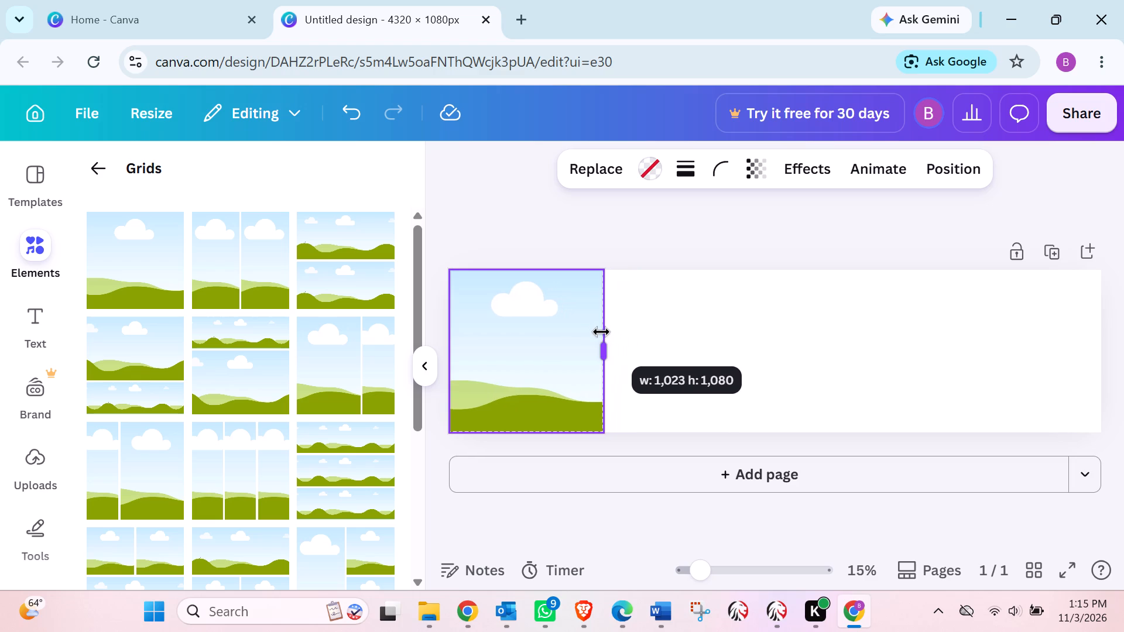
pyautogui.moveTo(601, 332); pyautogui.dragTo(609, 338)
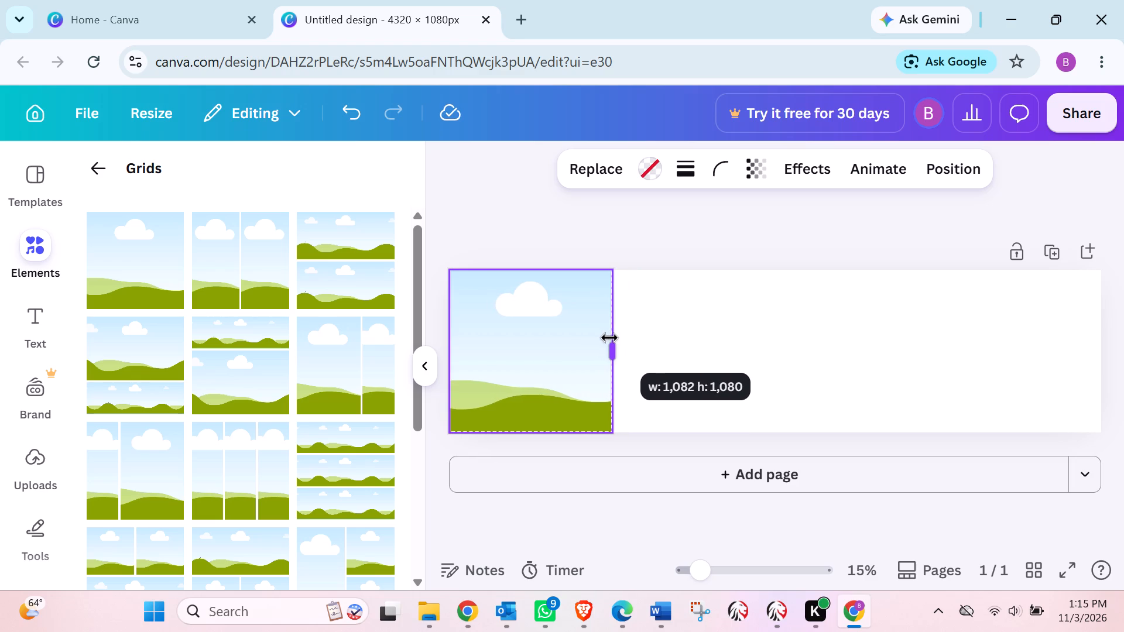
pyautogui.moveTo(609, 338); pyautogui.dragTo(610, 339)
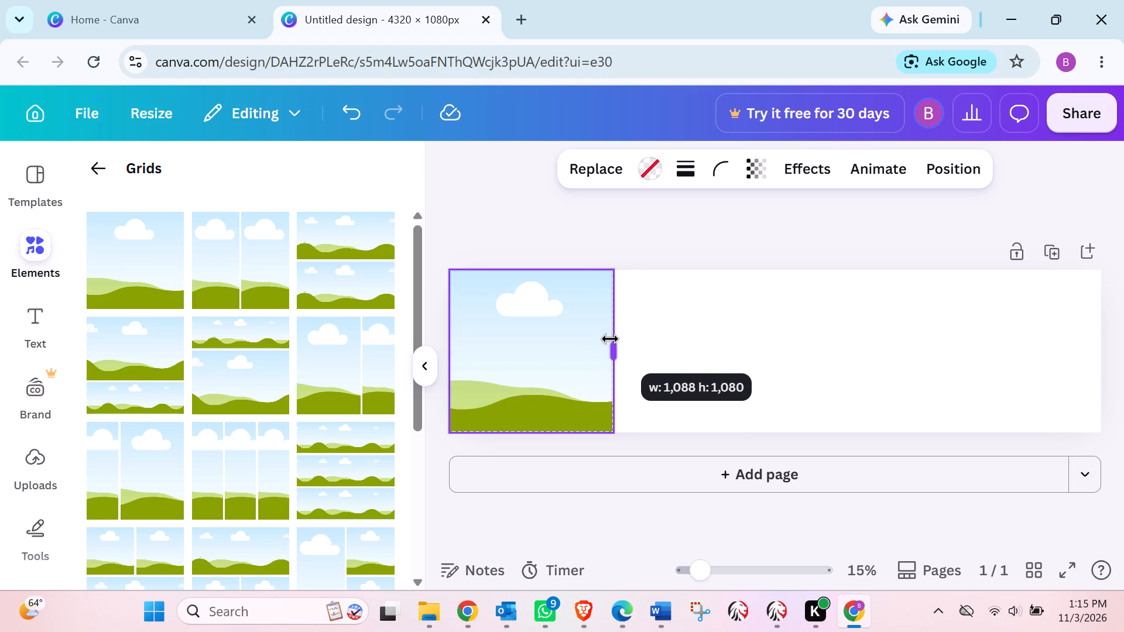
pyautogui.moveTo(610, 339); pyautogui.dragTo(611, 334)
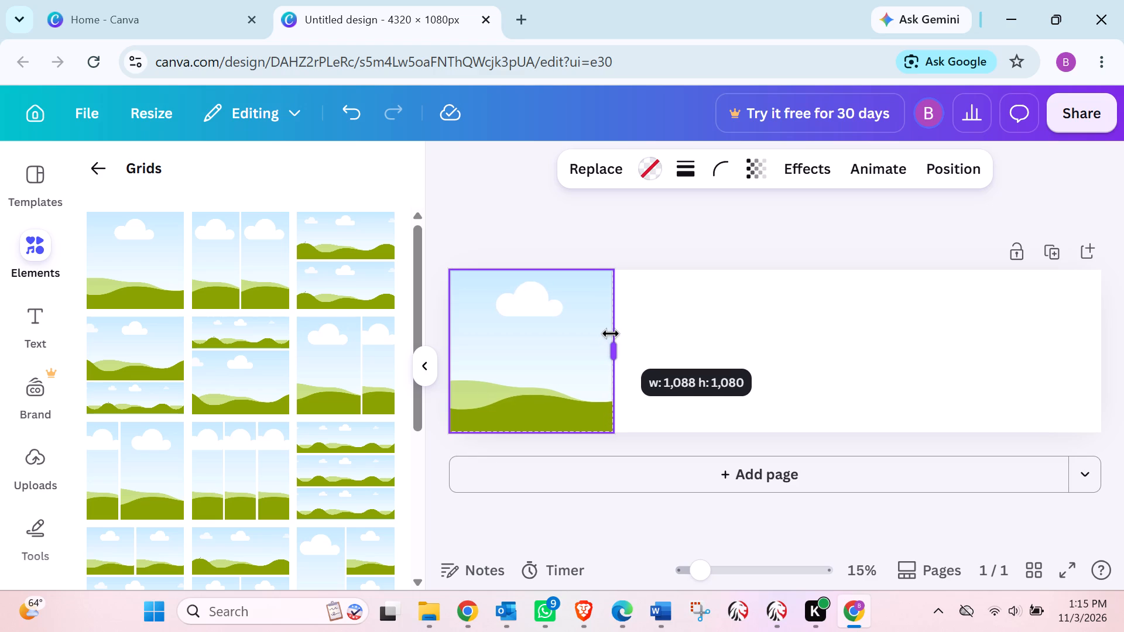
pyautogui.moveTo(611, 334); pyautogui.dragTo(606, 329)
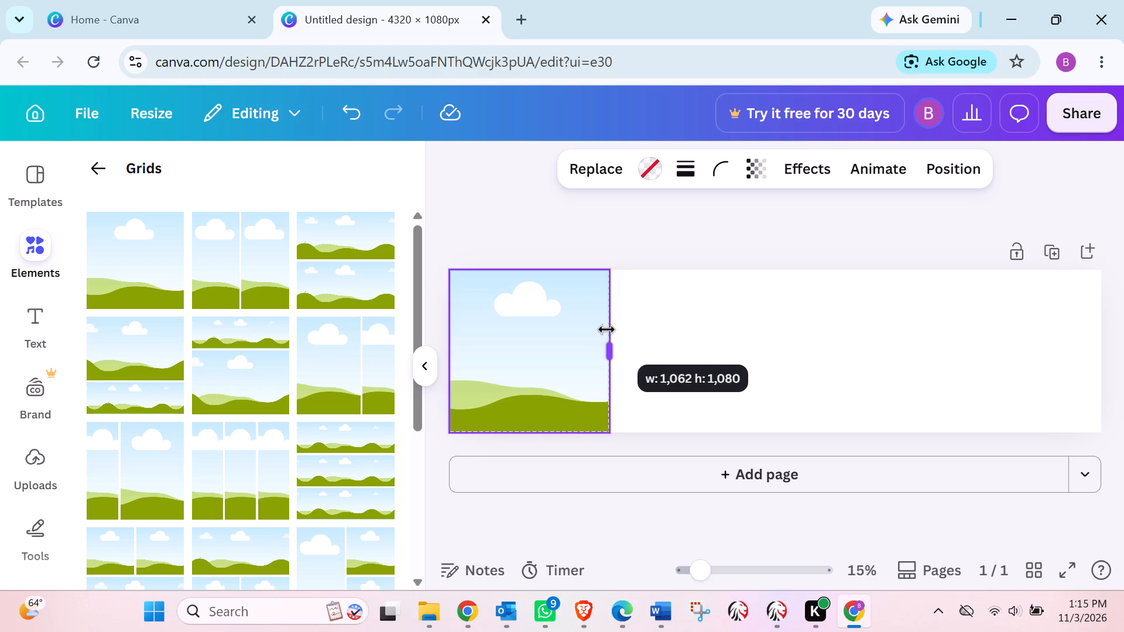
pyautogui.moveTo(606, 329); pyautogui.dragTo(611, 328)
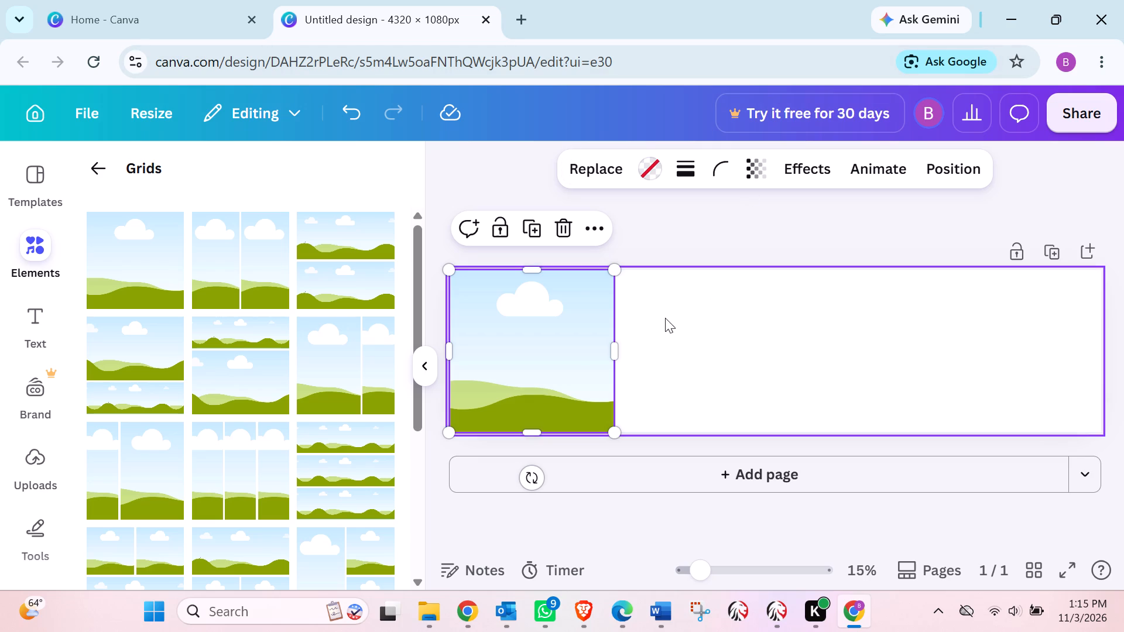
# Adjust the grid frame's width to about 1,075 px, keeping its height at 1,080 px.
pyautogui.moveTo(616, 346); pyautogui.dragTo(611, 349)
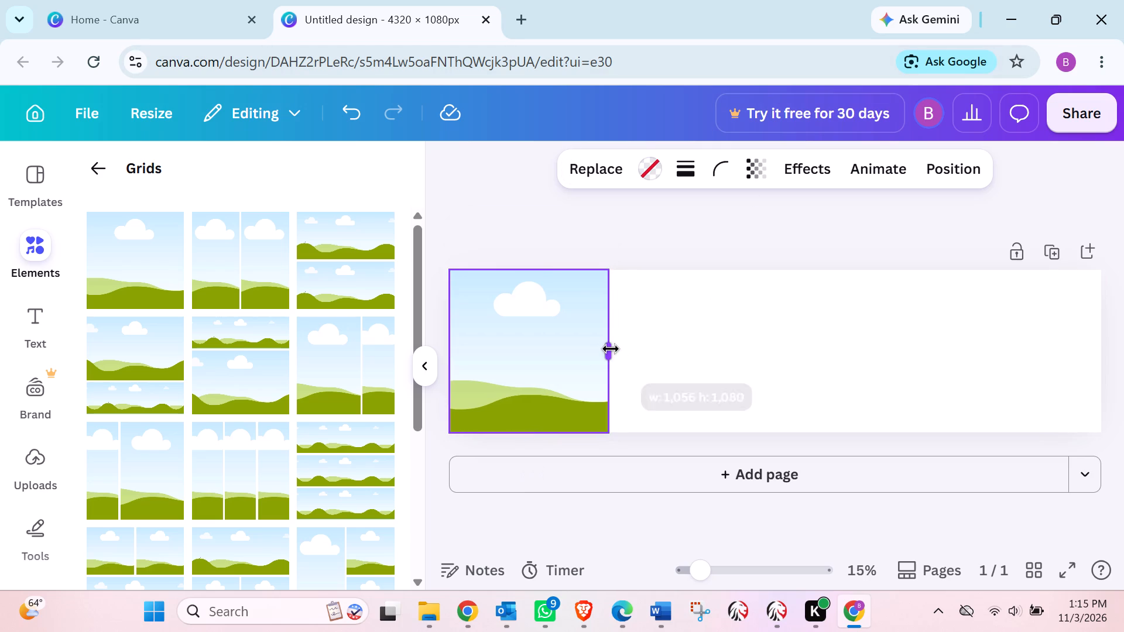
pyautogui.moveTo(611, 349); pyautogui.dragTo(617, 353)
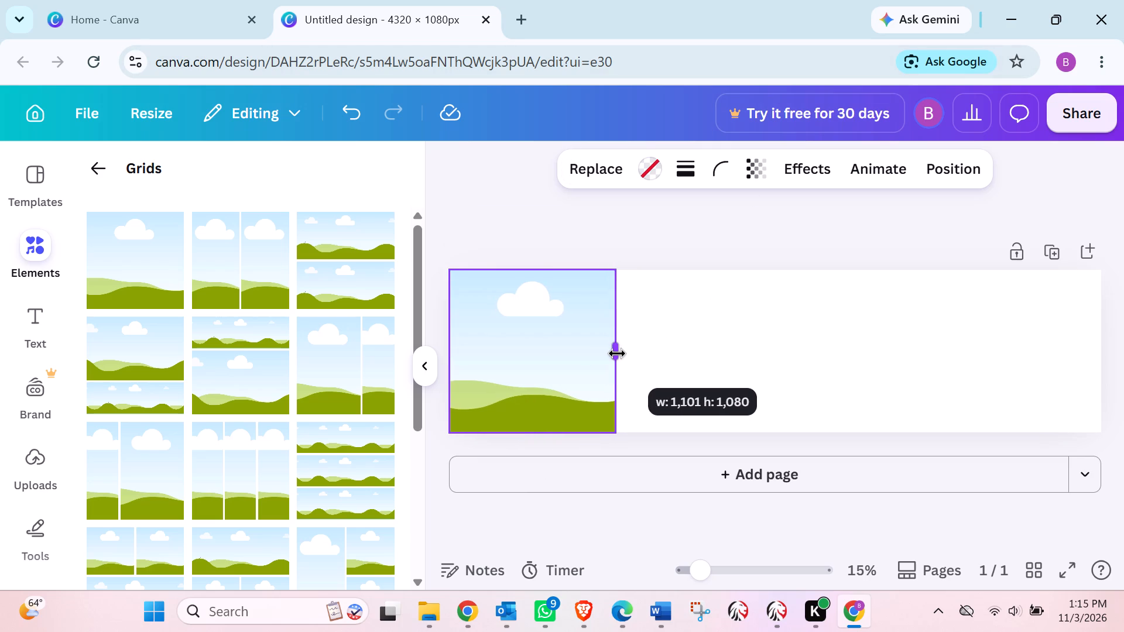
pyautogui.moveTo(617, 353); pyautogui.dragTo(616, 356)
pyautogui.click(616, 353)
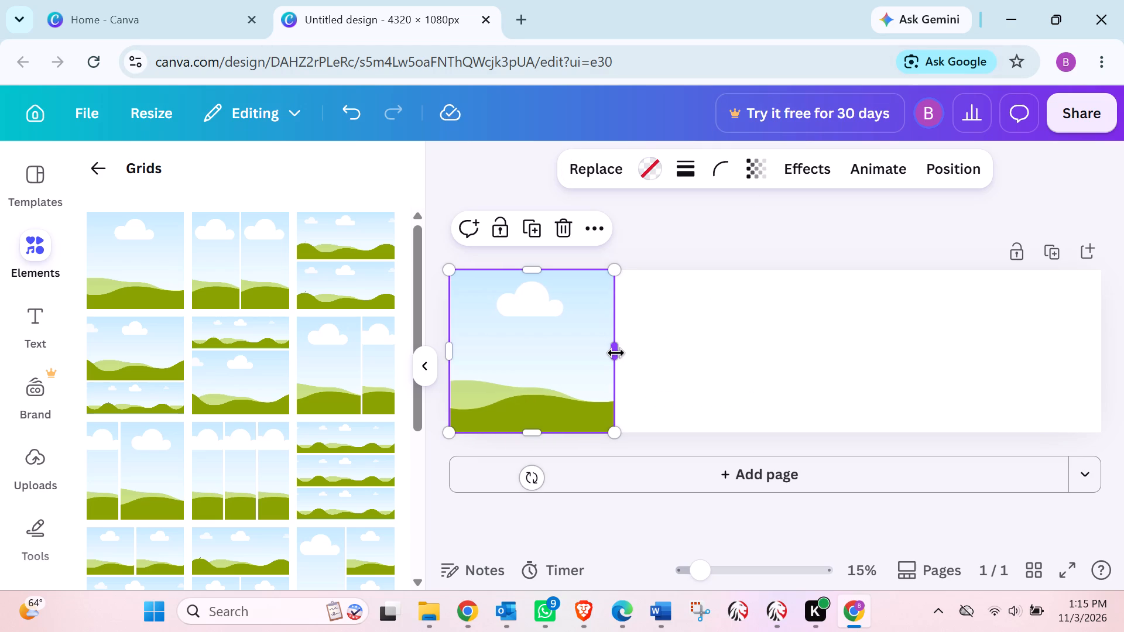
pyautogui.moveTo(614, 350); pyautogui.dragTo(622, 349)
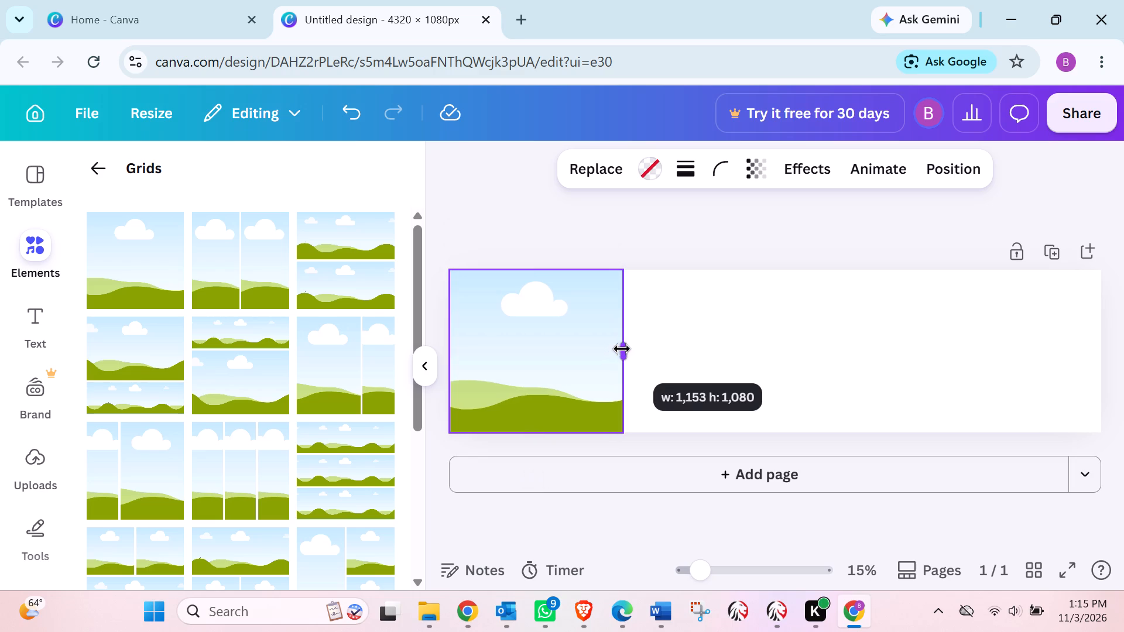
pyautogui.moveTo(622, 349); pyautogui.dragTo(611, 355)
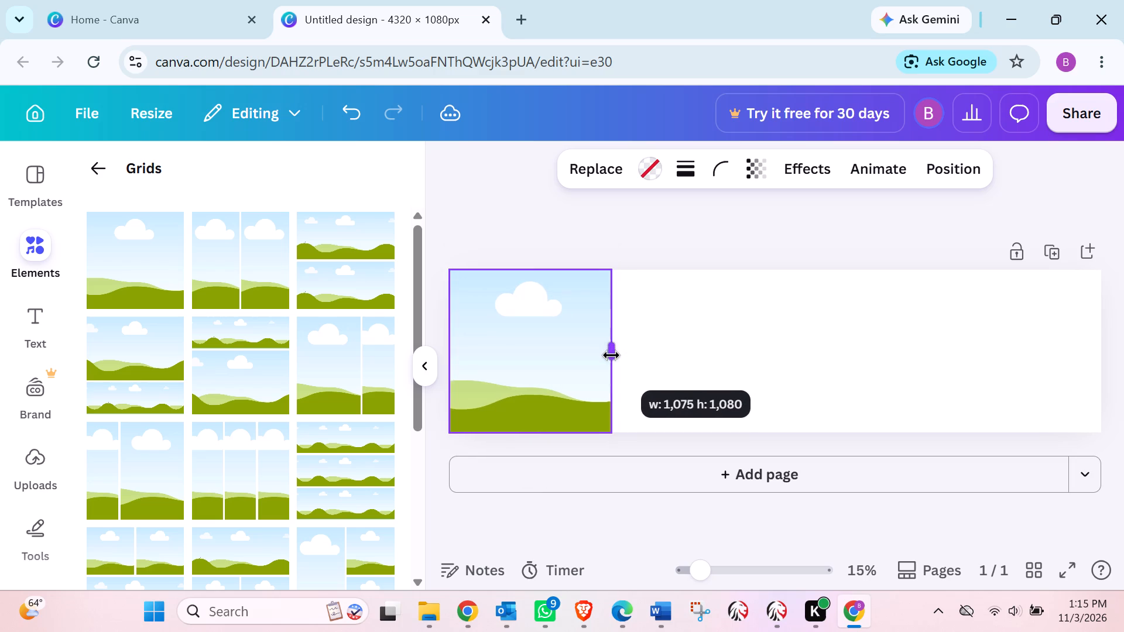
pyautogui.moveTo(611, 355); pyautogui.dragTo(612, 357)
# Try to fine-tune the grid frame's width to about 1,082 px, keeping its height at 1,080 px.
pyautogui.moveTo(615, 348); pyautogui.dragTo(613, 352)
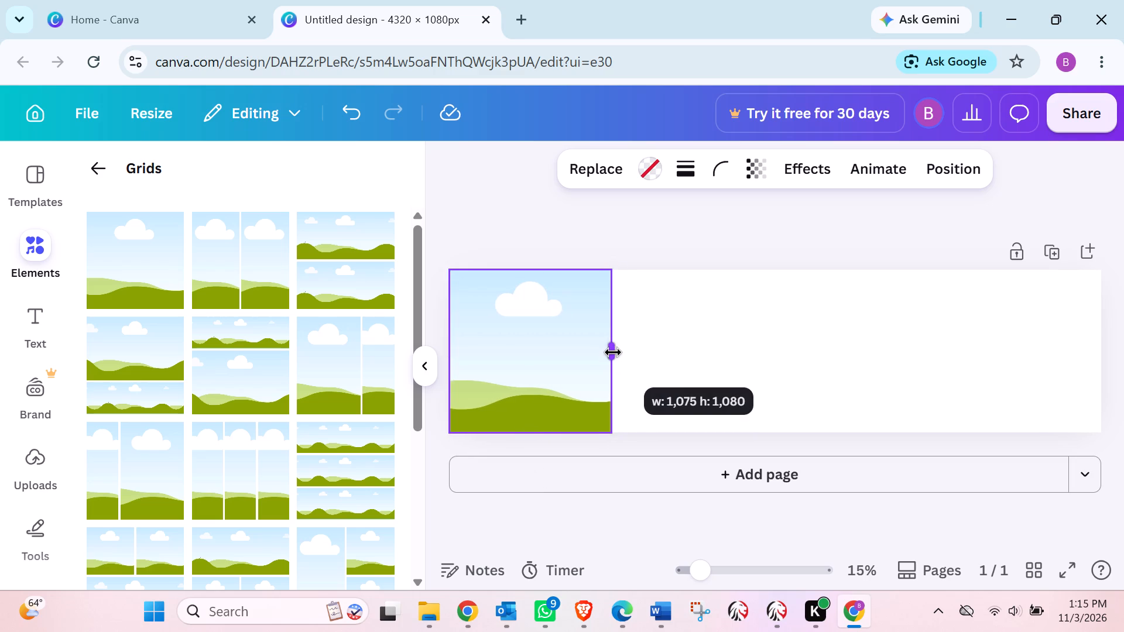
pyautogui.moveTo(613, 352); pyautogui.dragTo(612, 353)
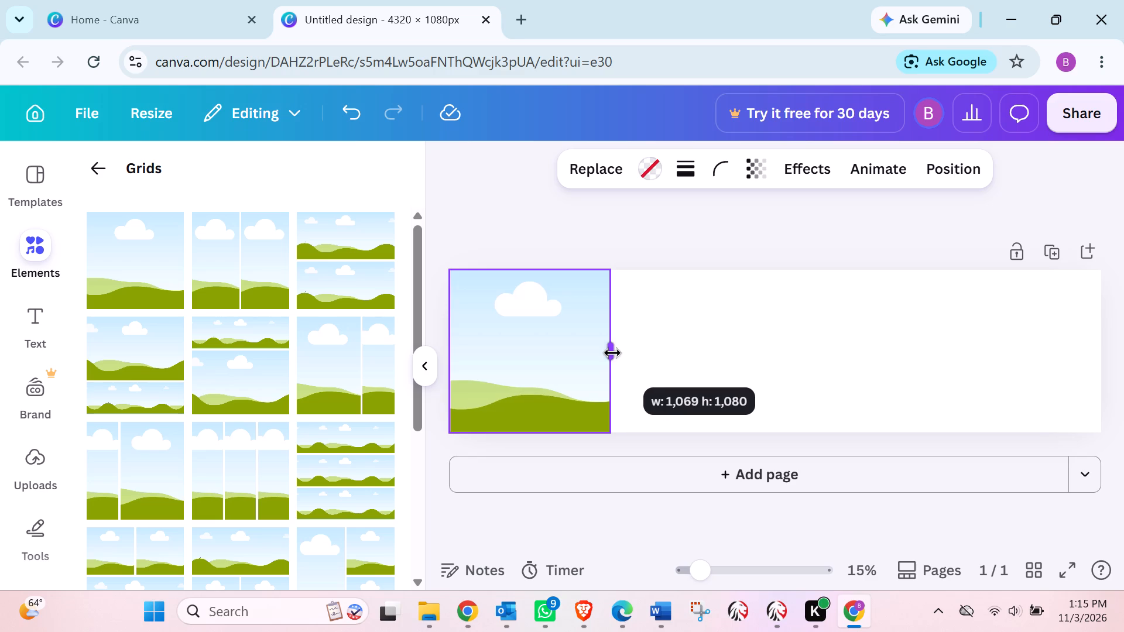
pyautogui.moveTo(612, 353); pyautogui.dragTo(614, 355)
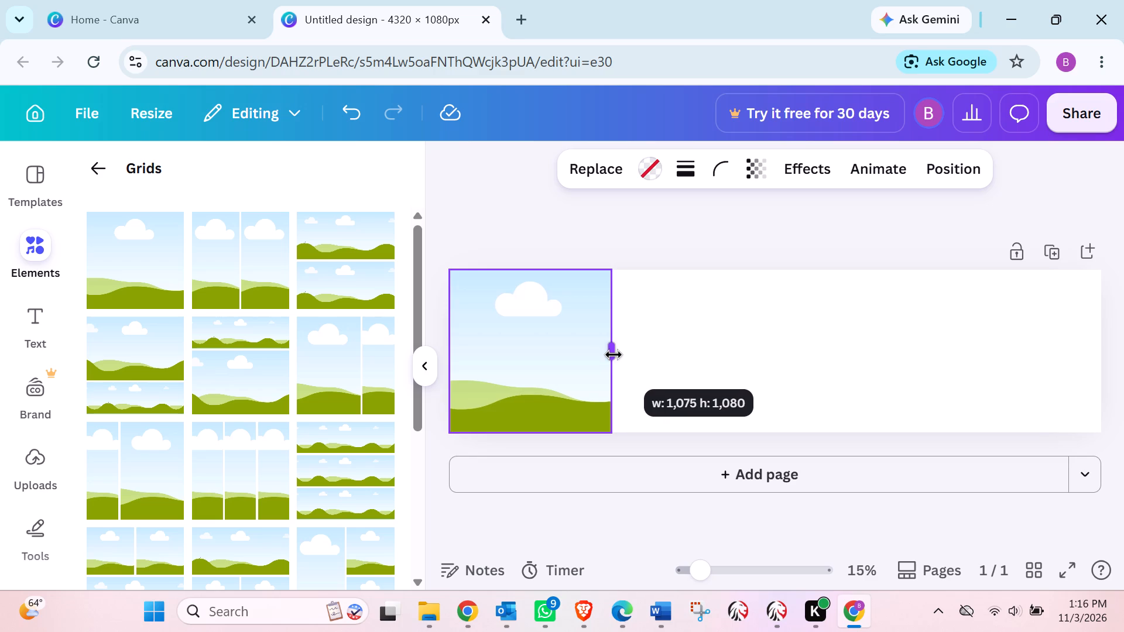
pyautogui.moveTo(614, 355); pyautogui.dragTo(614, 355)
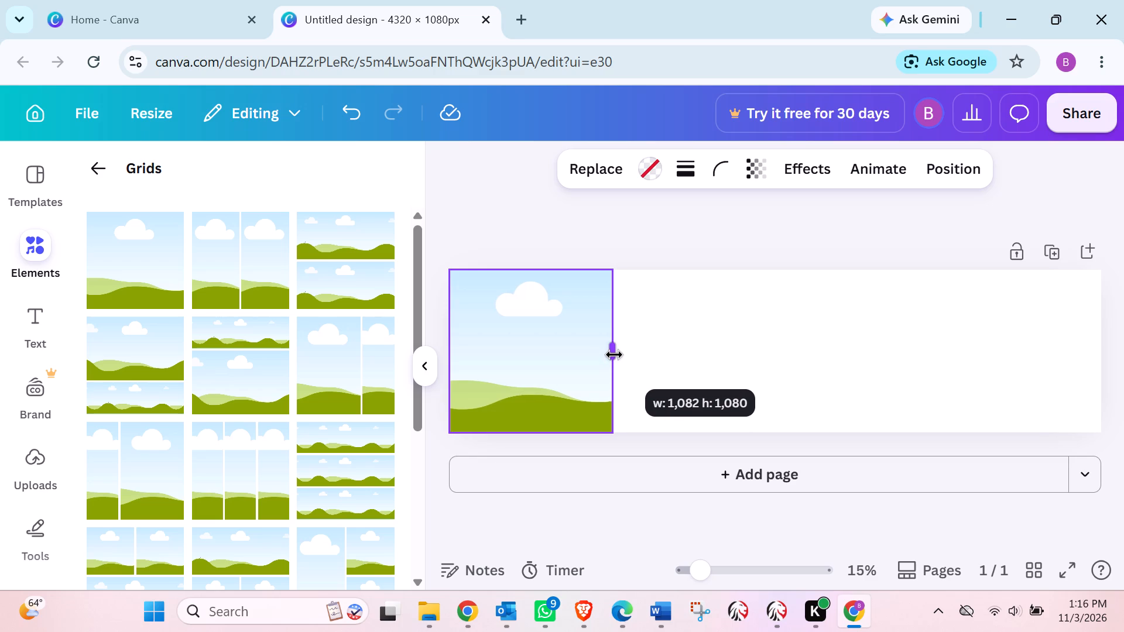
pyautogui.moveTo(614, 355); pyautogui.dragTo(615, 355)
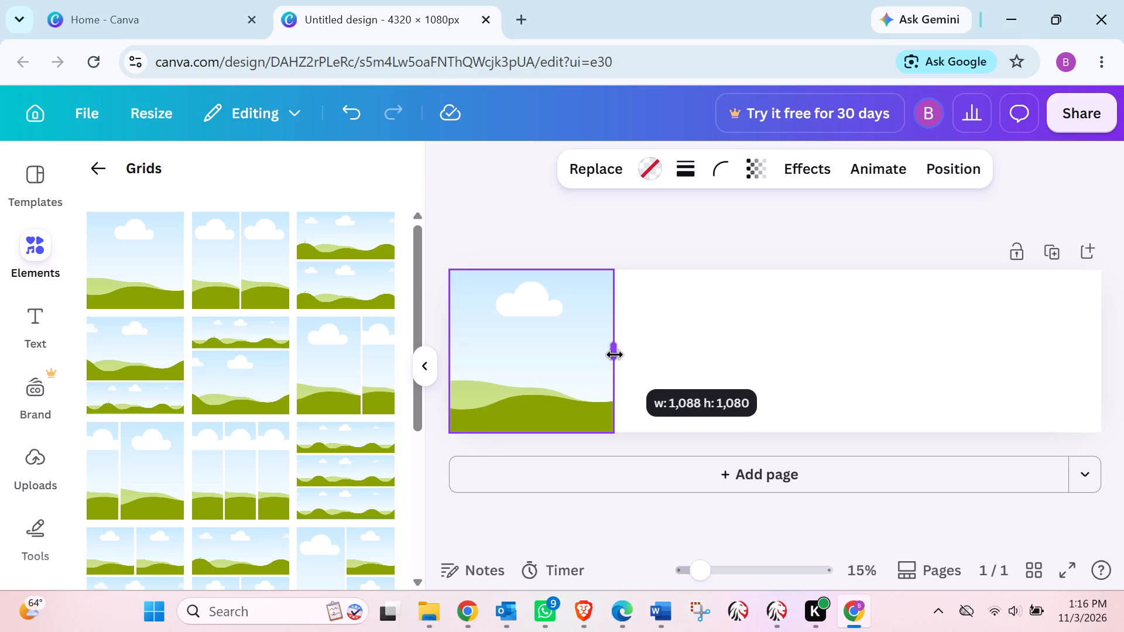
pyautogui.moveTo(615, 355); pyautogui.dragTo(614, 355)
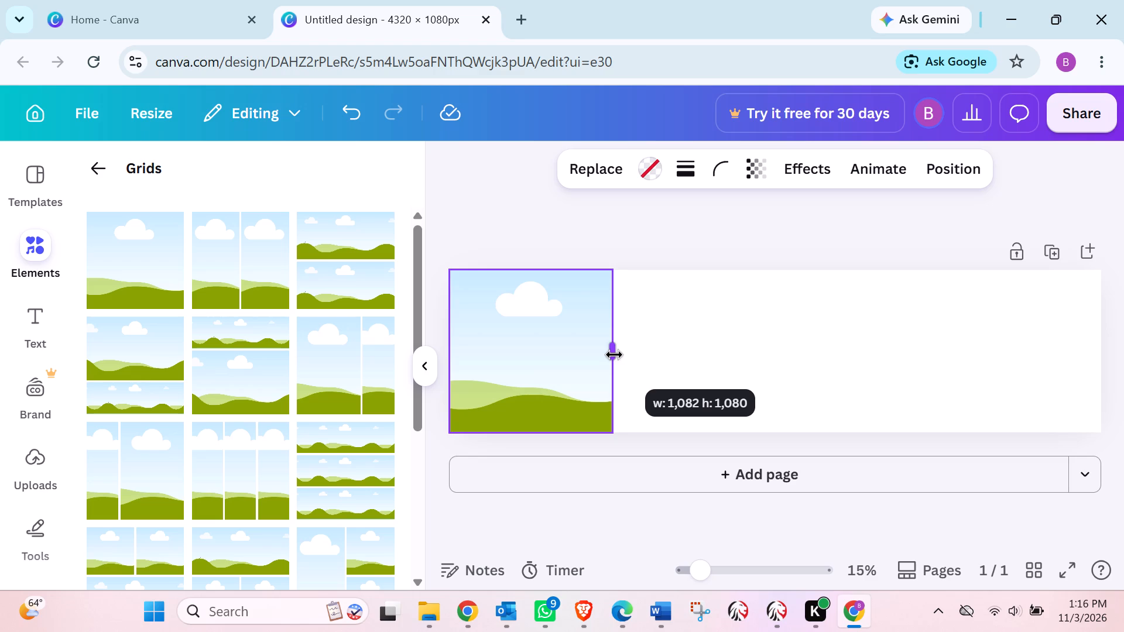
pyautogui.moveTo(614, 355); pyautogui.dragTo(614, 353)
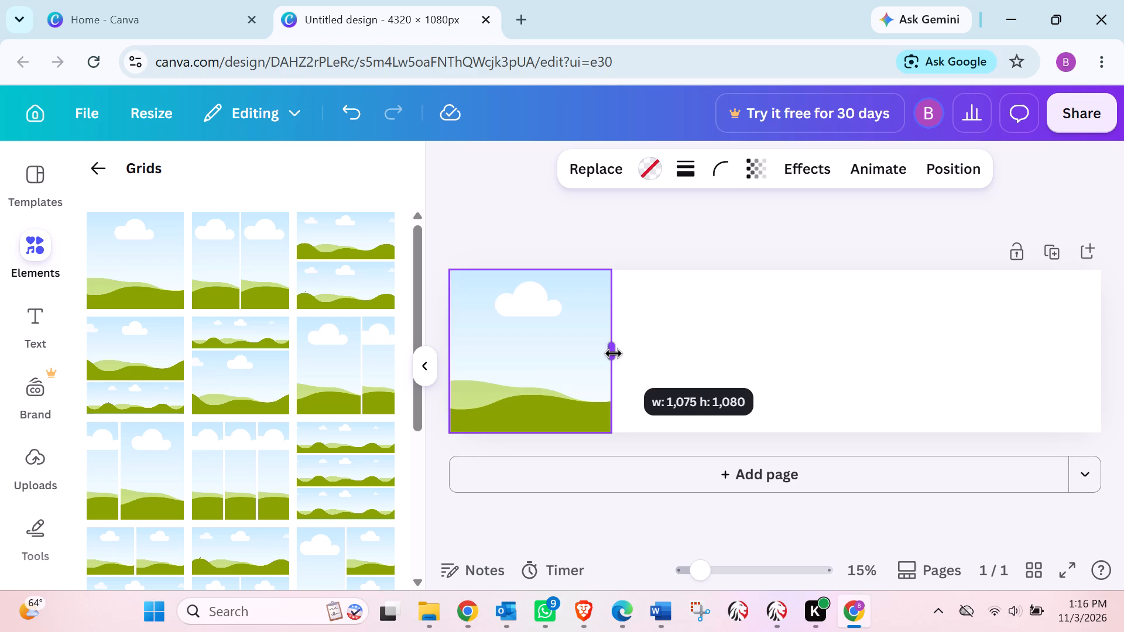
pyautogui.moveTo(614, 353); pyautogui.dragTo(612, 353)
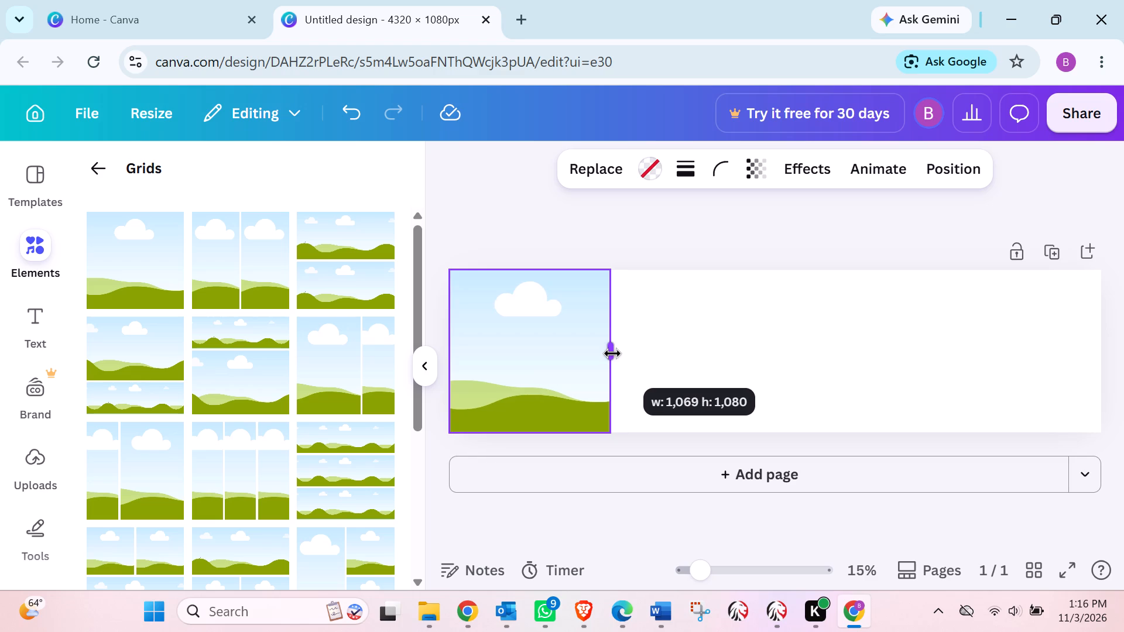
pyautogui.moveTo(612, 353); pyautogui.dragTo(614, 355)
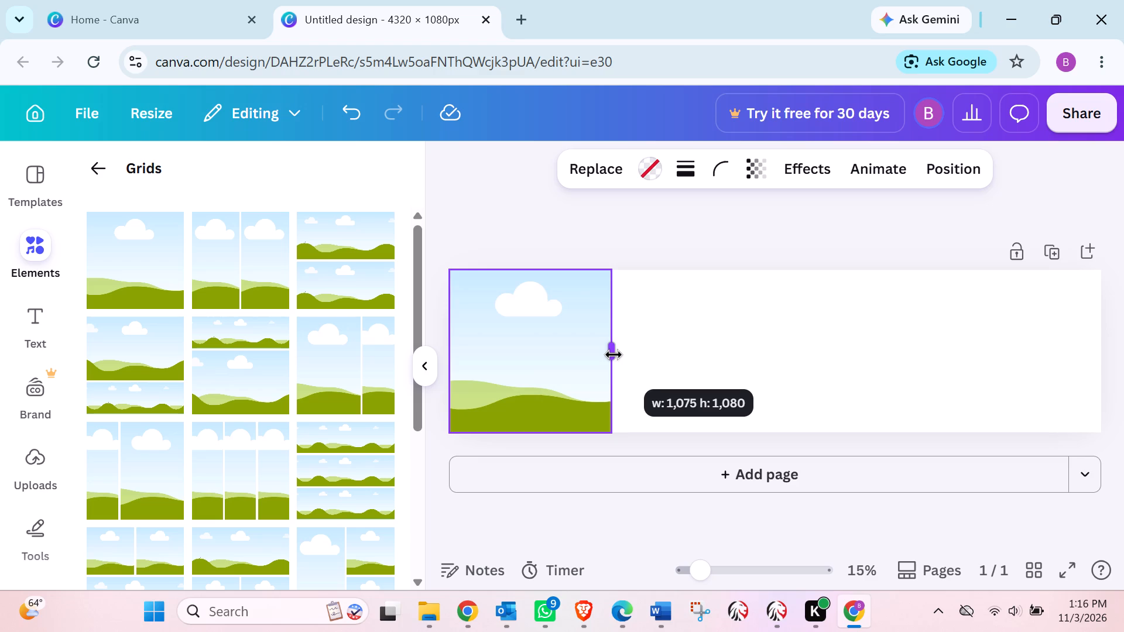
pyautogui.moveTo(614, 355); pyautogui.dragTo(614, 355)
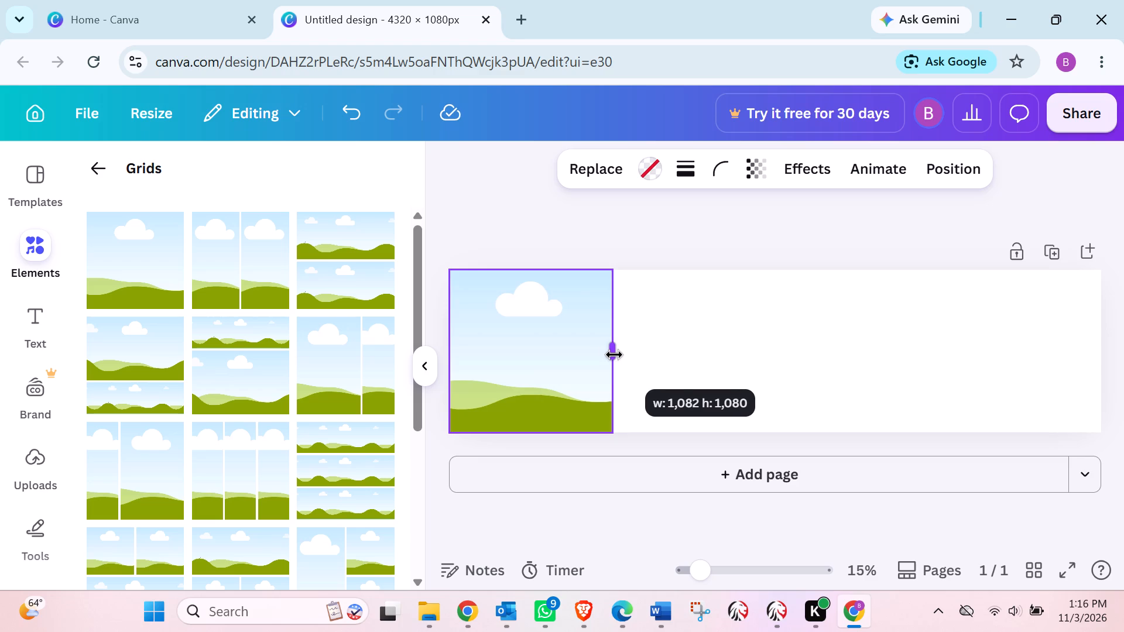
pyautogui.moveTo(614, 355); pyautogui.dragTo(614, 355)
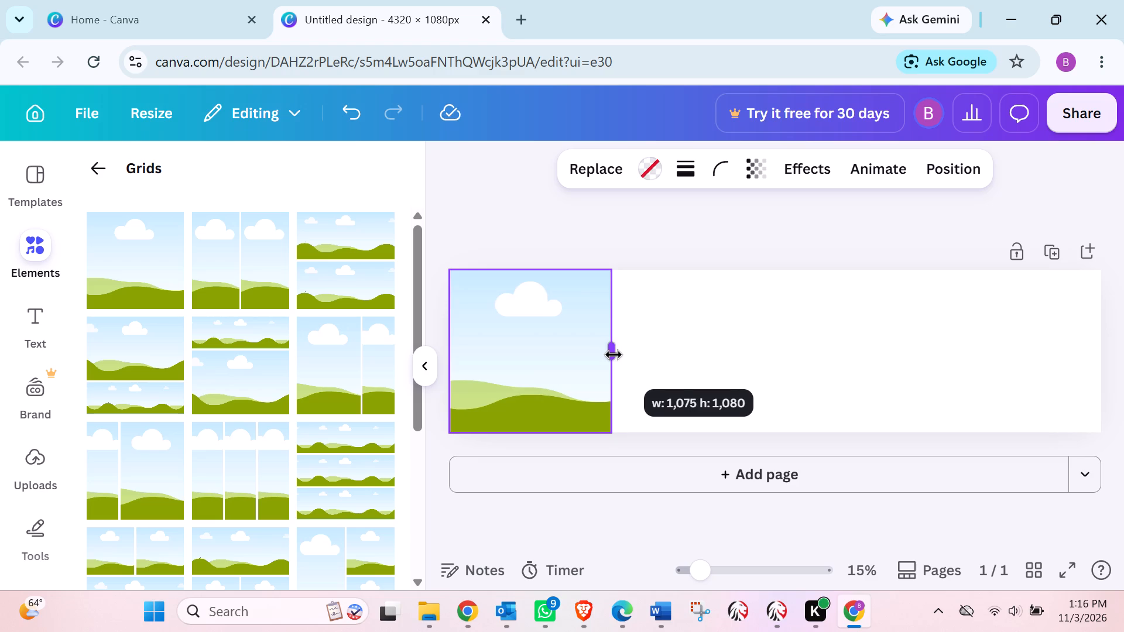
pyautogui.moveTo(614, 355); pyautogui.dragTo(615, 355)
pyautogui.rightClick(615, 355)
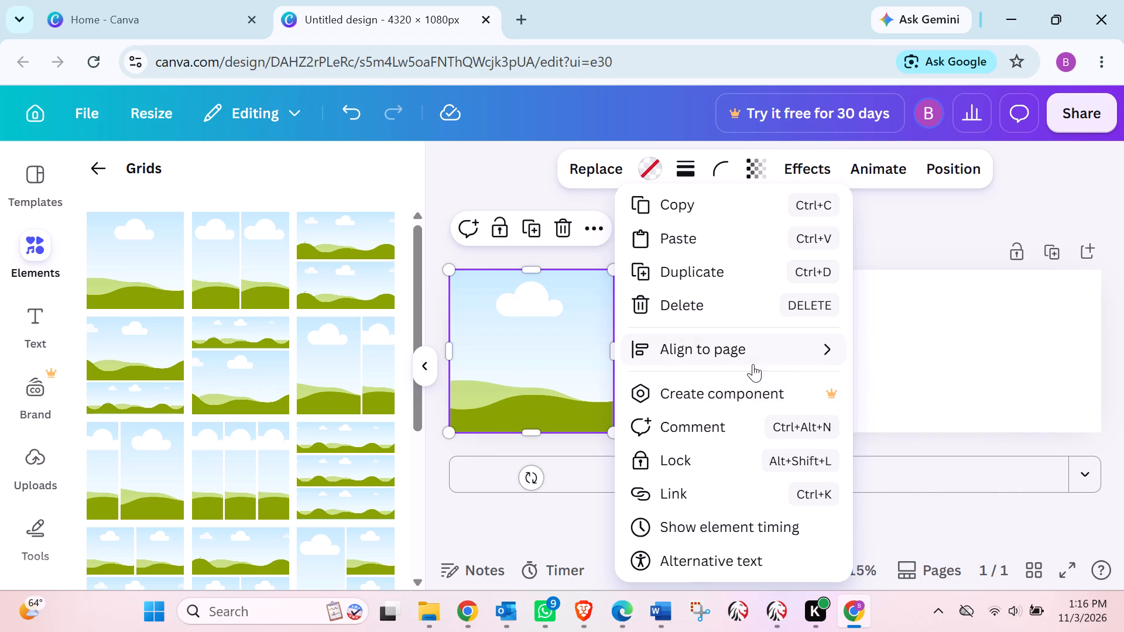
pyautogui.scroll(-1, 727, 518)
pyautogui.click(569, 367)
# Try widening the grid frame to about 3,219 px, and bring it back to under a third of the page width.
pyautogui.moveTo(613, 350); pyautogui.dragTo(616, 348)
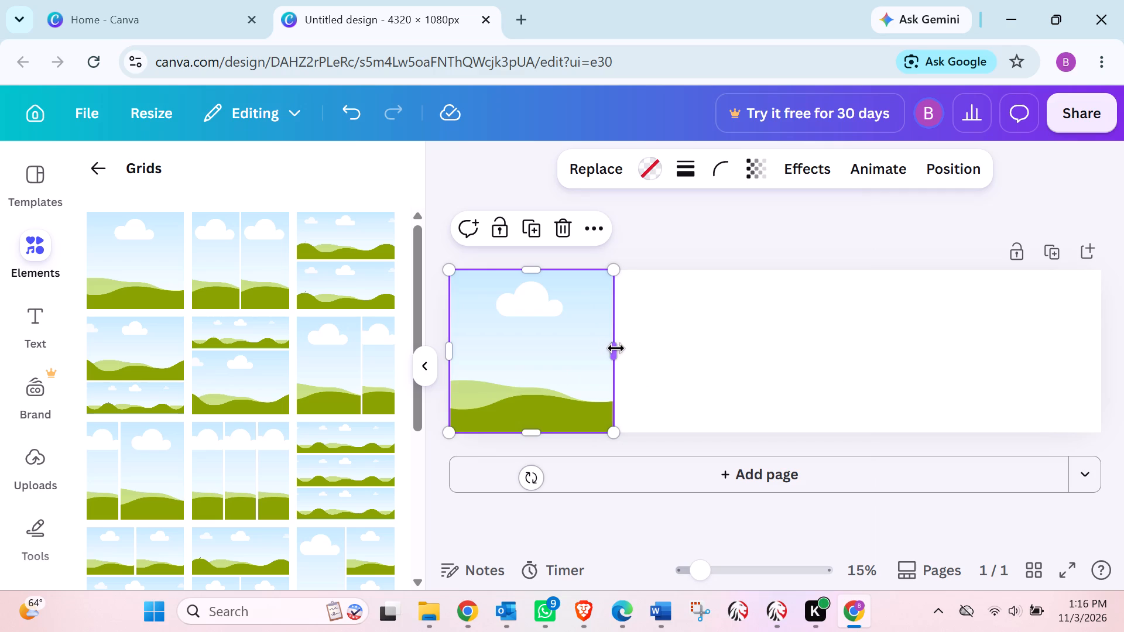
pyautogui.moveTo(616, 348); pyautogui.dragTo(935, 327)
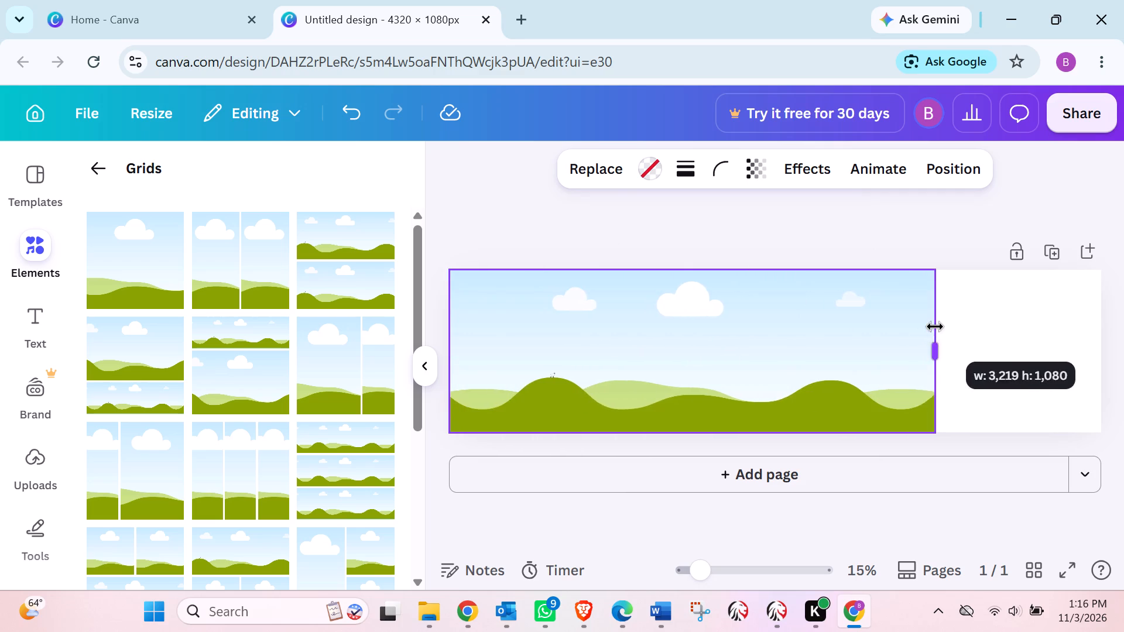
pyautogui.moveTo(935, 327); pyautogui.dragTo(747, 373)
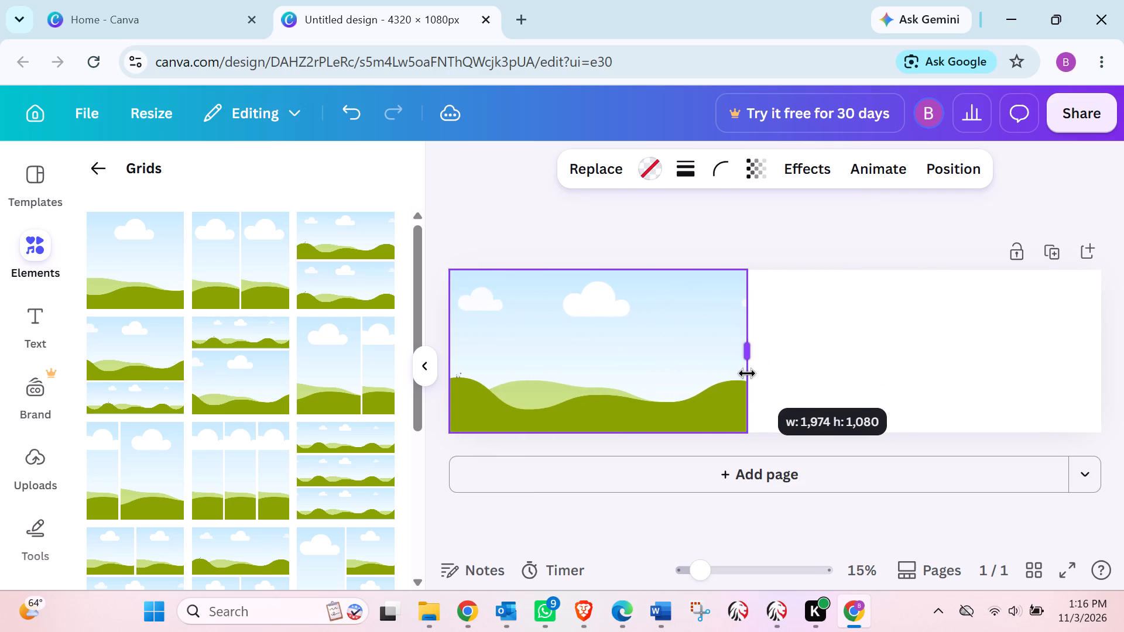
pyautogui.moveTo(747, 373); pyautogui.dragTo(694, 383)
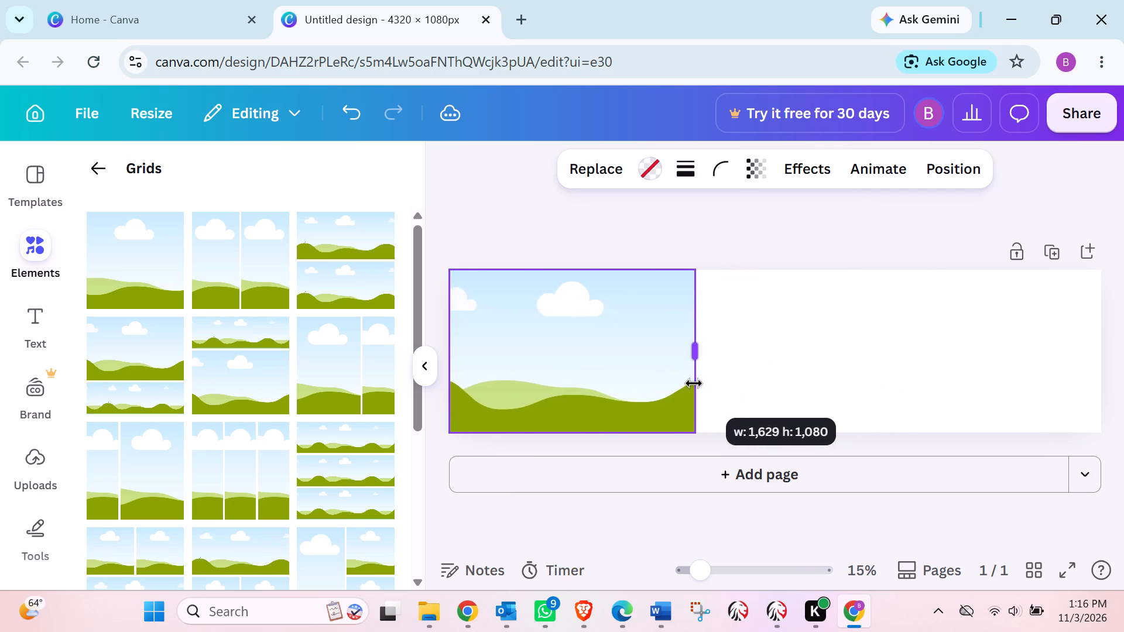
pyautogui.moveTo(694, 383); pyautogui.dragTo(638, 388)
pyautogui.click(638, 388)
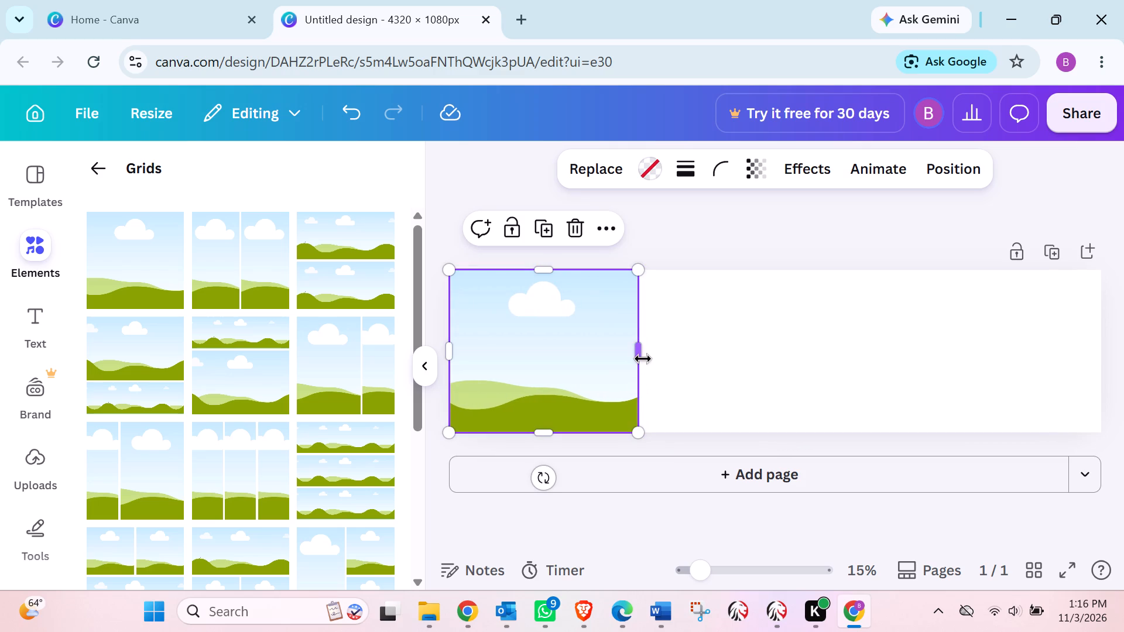
# Narrow the grid frame to about 1,075 px wide, keeping its height at 1,080 px.
pyautogui.moveTo(642, 359); pyautogui.dragTo(630, 362)
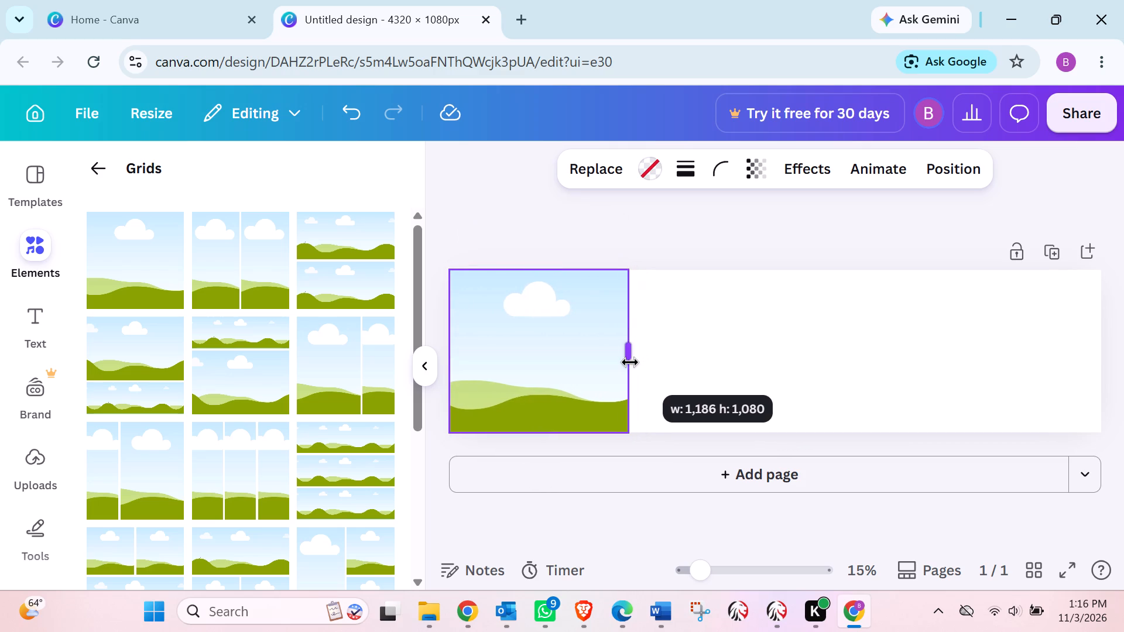
pyautogui.moveTo(630, 362); pyautogui.dragTo(616, 363)
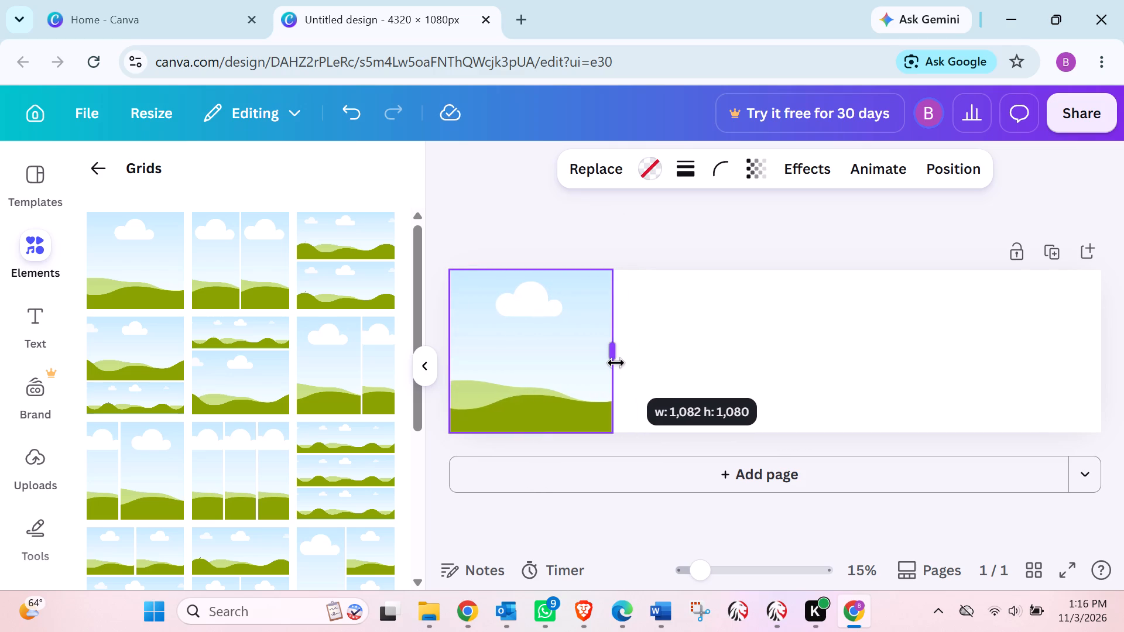
pyautogui.moveTo(616, 363); pyautogui.dragTo(616, 364)
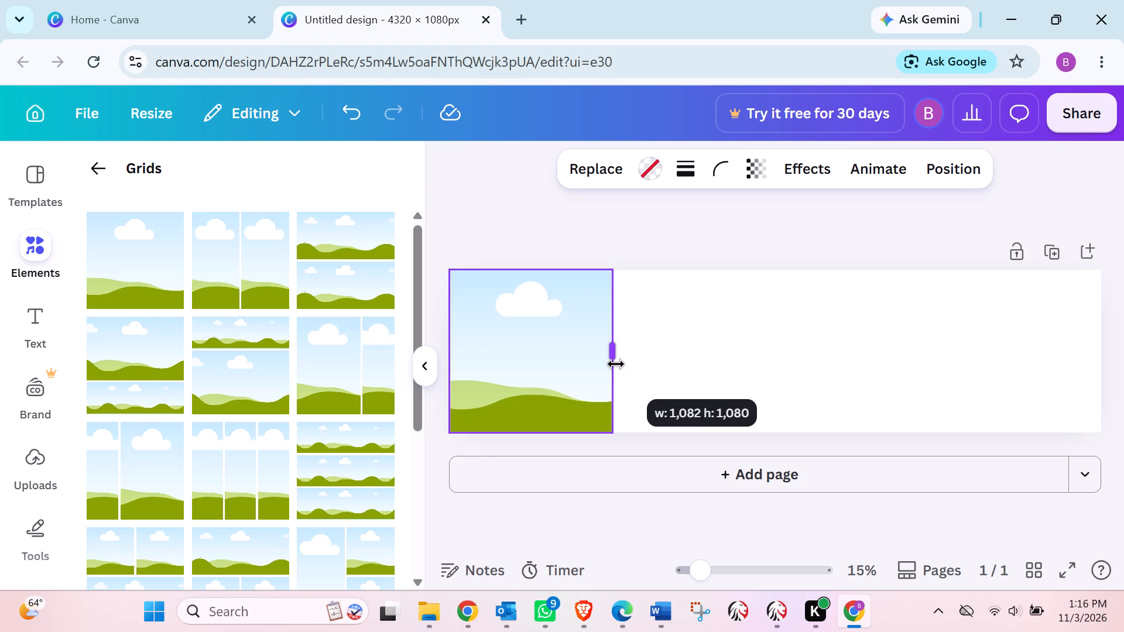
pyautogui.moveTo(616, 364); pyautogui.dragTo(615, 364)
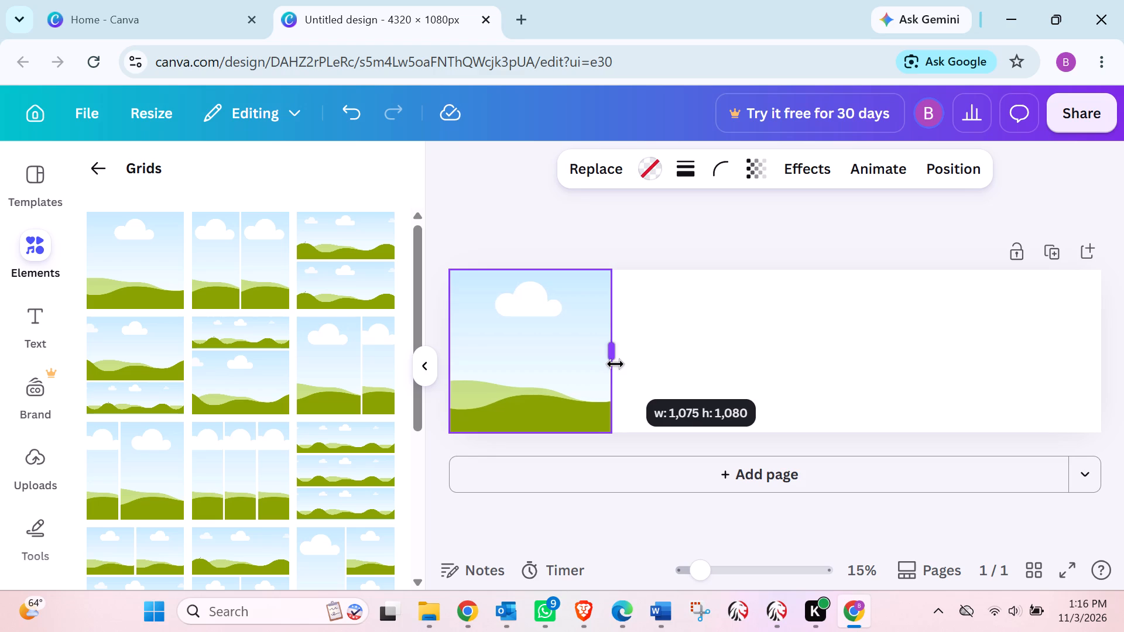
pyautogui.moveTo(615, 364); pyautogui.dragTo(616, 364)
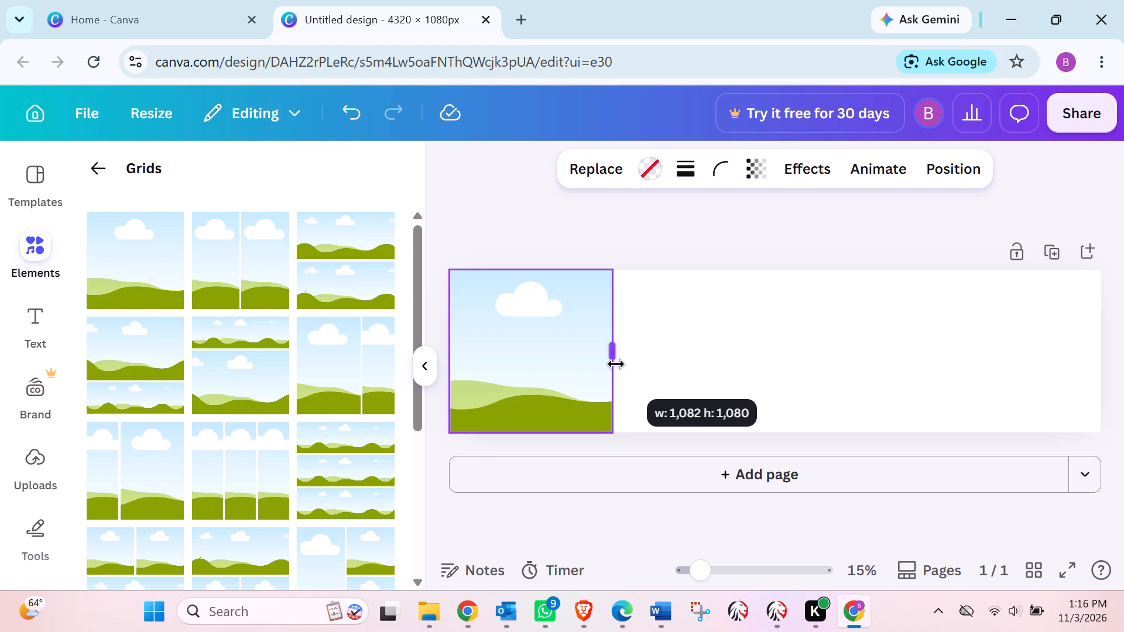
pyautogui.moveTo(616, 364); pyautogui.dragTo(615, 364)
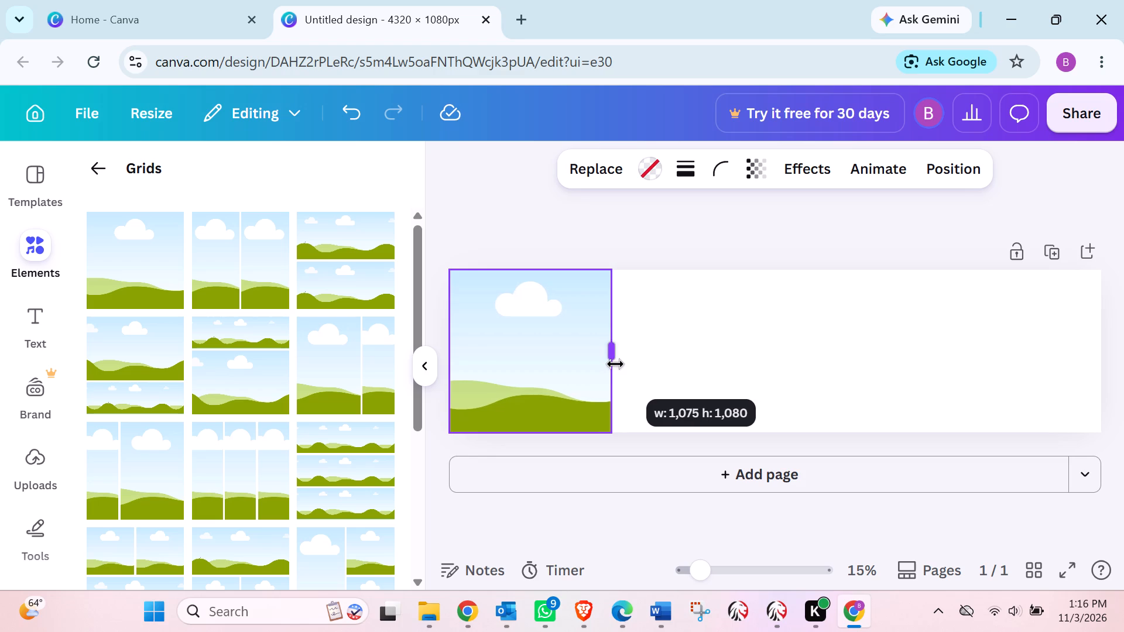
pyautogui.moveTo(615, 364); pyautogui.dragTo(615, 365)
pyautogui.moveTo(615, 365); pyautogui.dragTo(615, 365)
pyautogui.moveTo(615, 365); pyautogui.dragTo(616, 365)
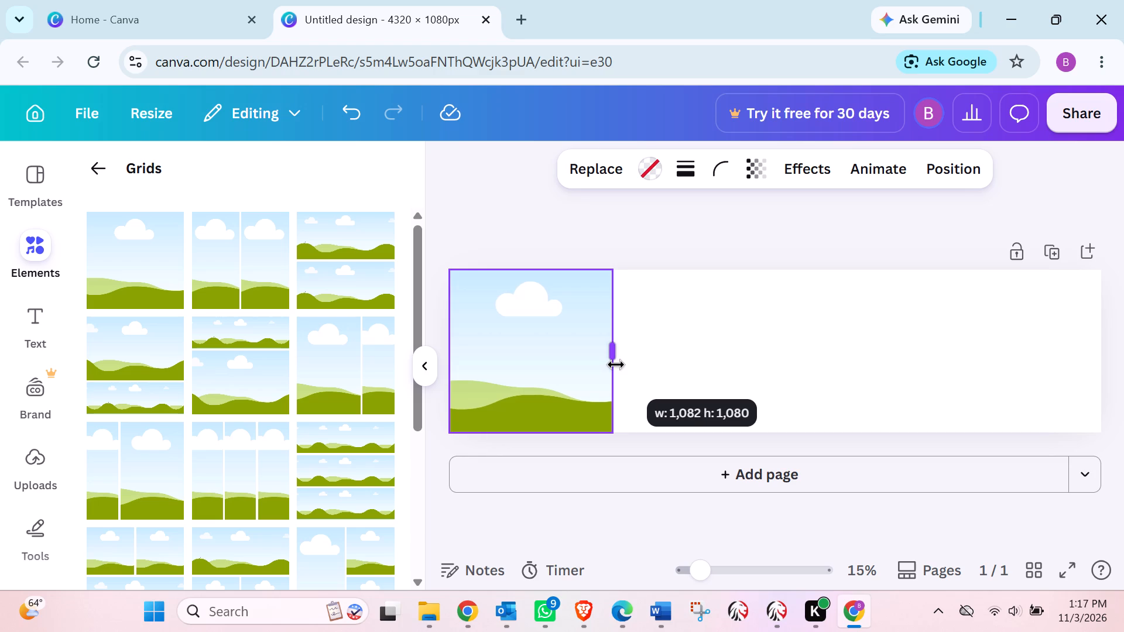
pyautogui.moveTo(616, 365); pyautogui.dragTo(615, 365)
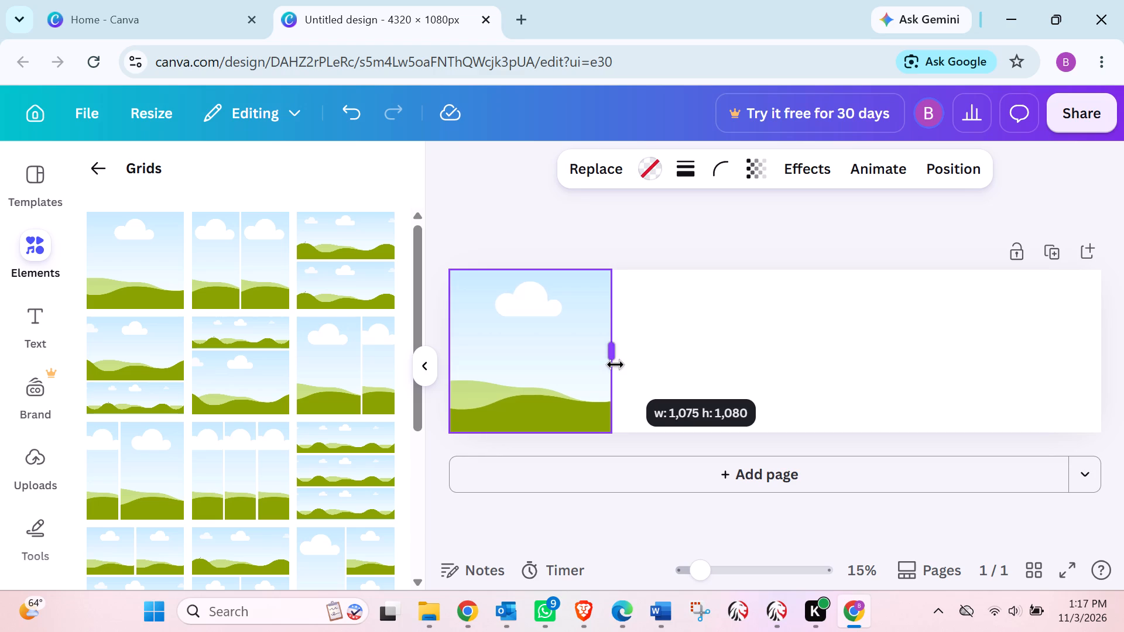
pyautogui.moveTo(615, 365); pyautogui.dragTo(615, 361)
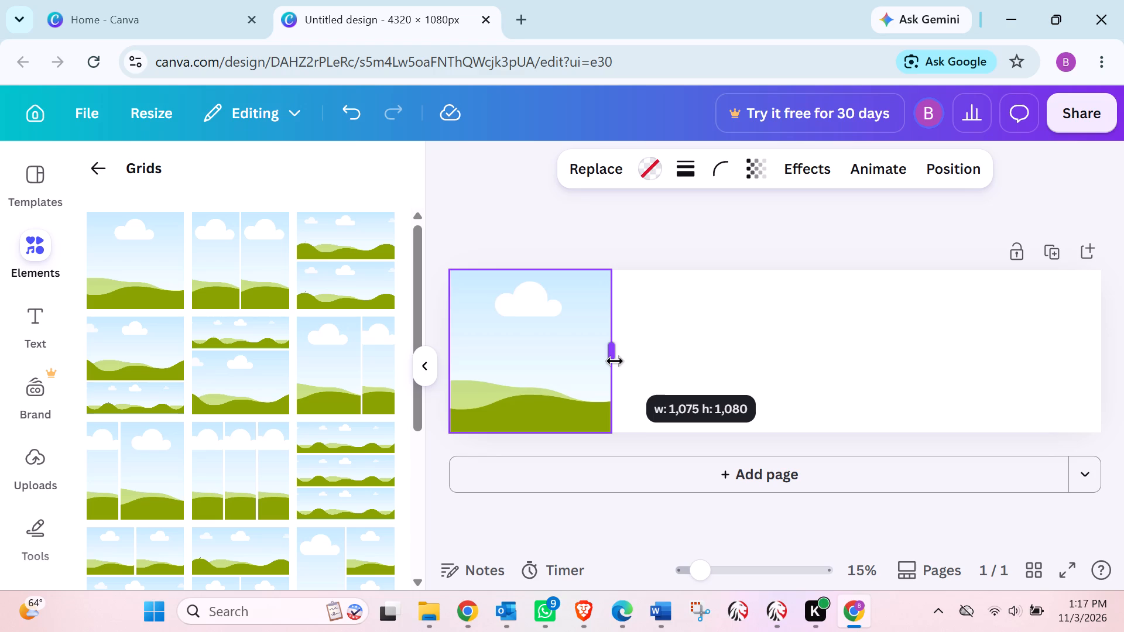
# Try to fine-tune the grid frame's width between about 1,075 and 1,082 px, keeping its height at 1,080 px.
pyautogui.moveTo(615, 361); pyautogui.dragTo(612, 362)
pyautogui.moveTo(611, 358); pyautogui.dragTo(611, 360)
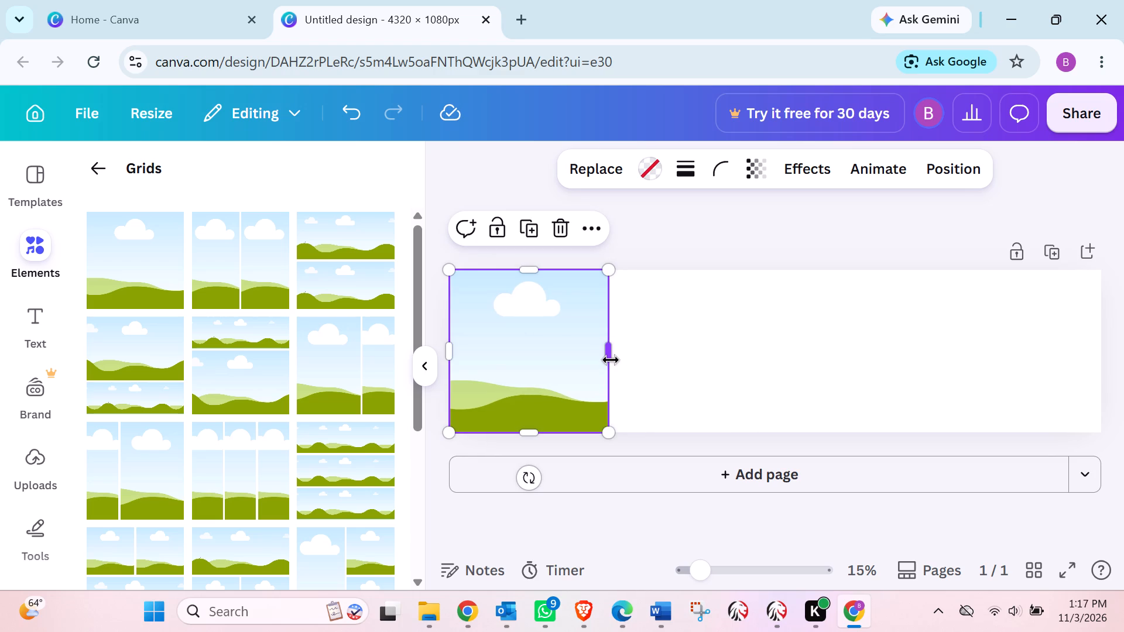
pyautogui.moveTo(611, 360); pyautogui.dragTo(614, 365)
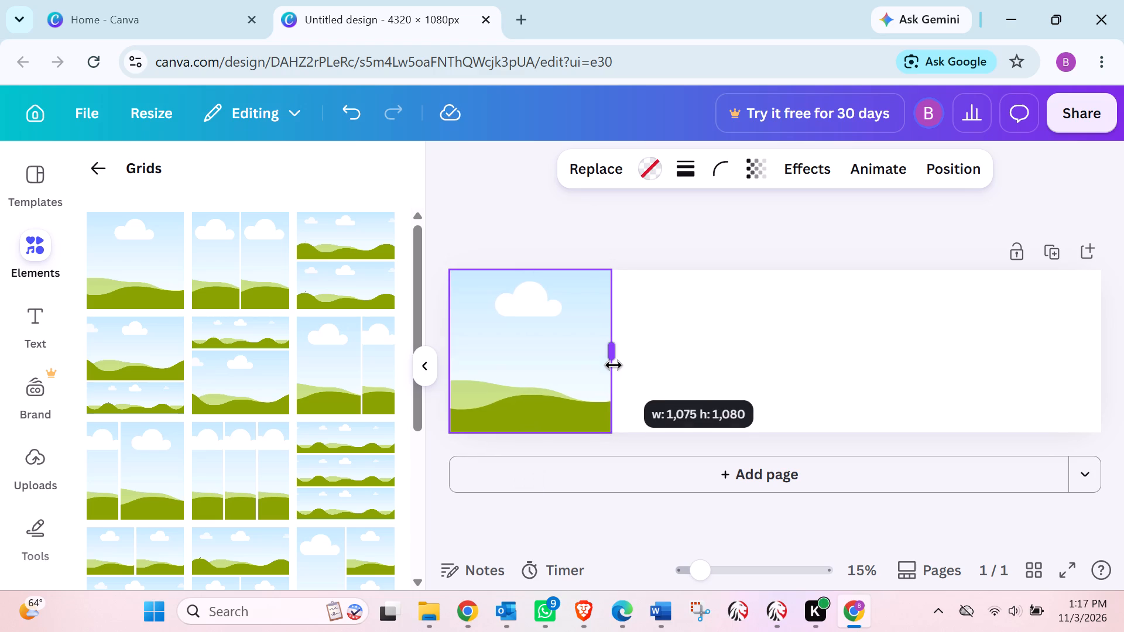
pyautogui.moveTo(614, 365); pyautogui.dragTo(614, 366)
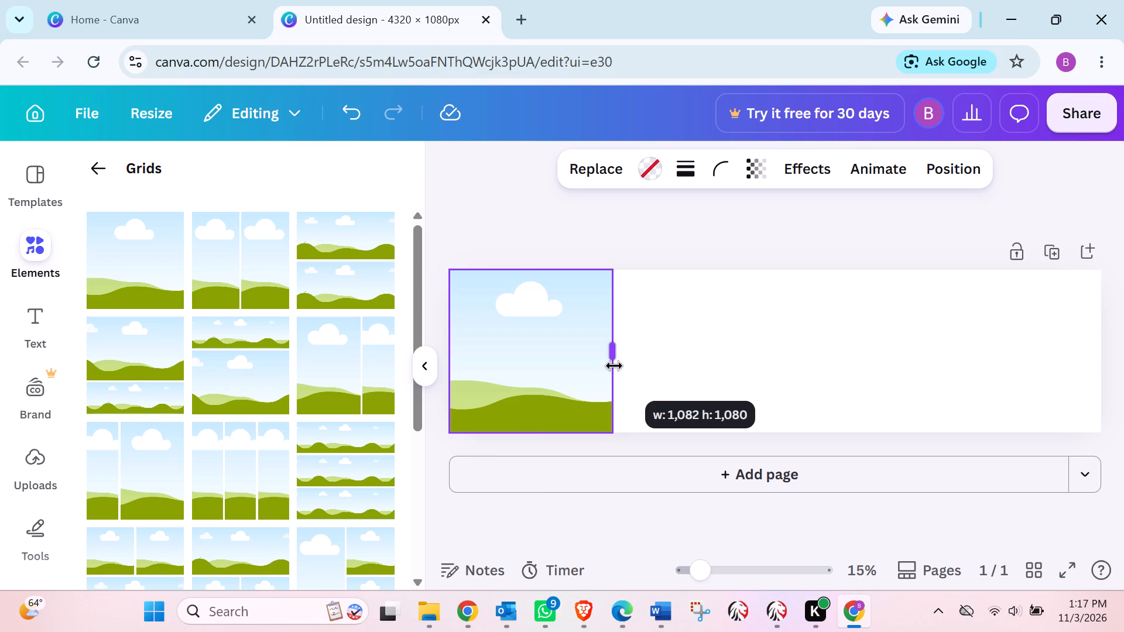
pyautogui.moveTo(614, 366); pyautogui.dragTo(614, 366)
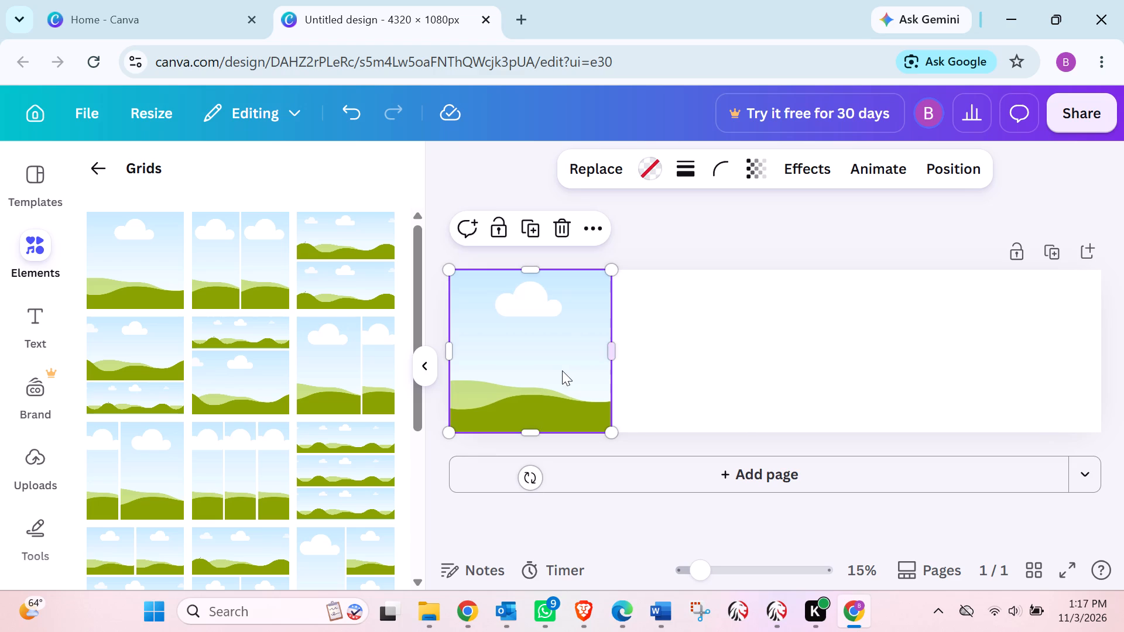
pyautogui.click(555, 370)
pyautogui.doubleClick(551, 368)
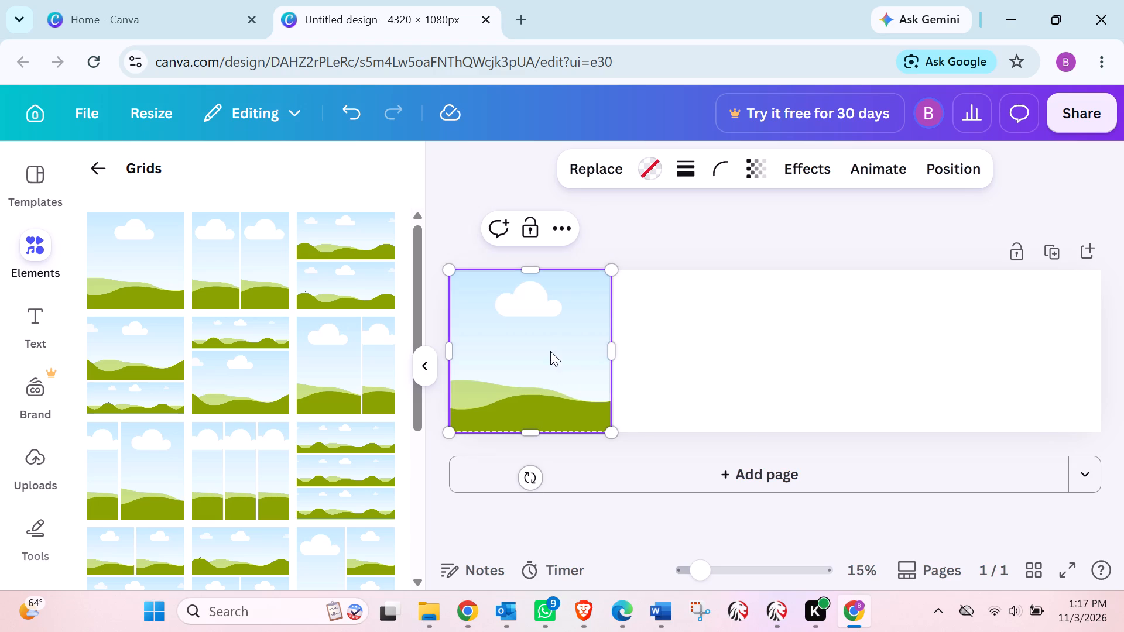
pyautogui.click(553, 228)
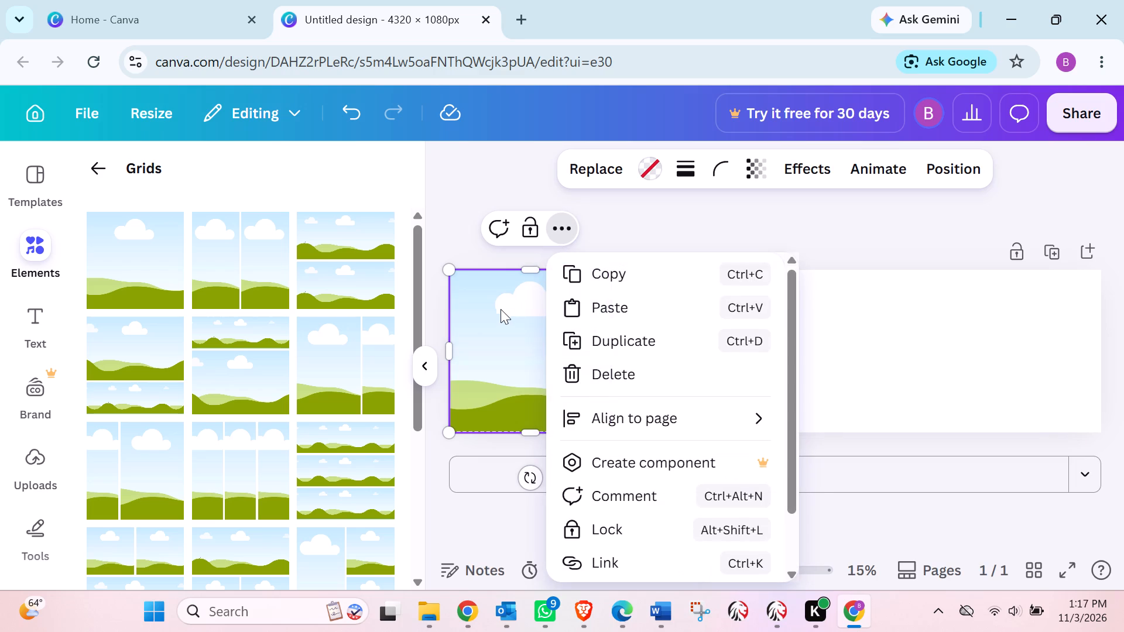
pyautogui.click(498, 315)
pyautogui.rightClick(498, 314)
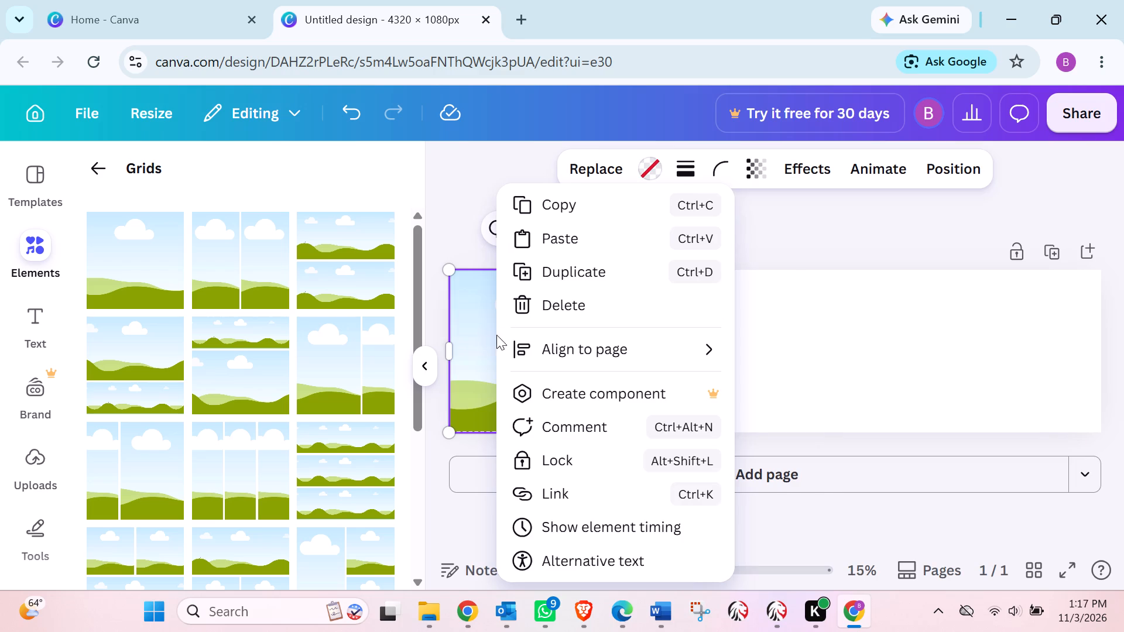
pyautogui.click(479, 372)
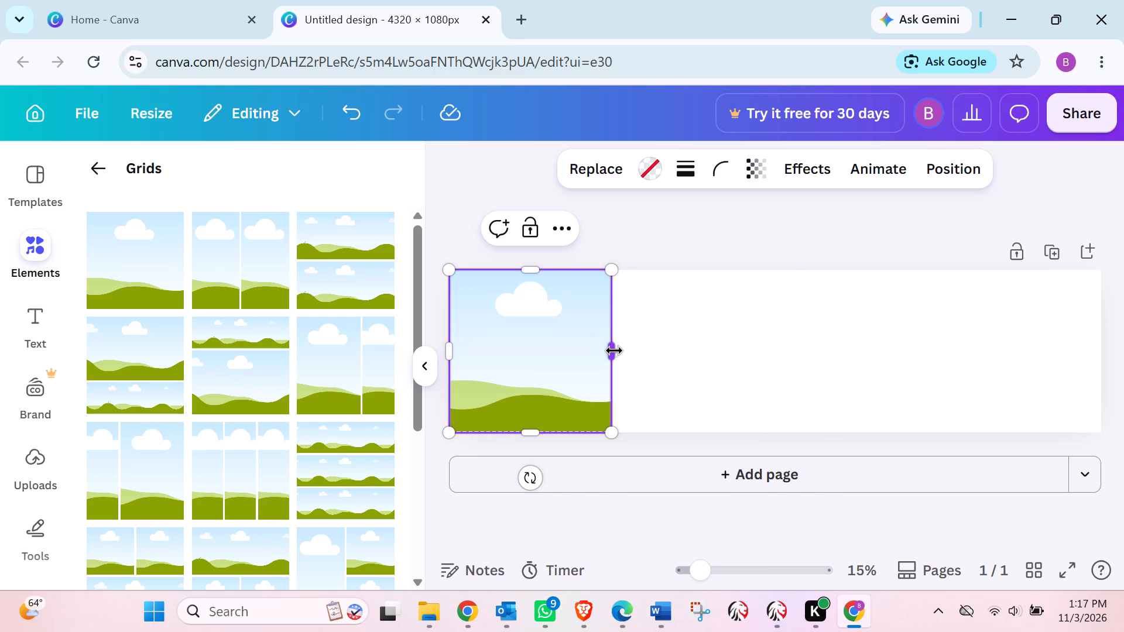
# Readjust the grid frame's width to cover about a quarter of the page, keeping its height at 1,080 px.
pyautogui.click(613, 352)
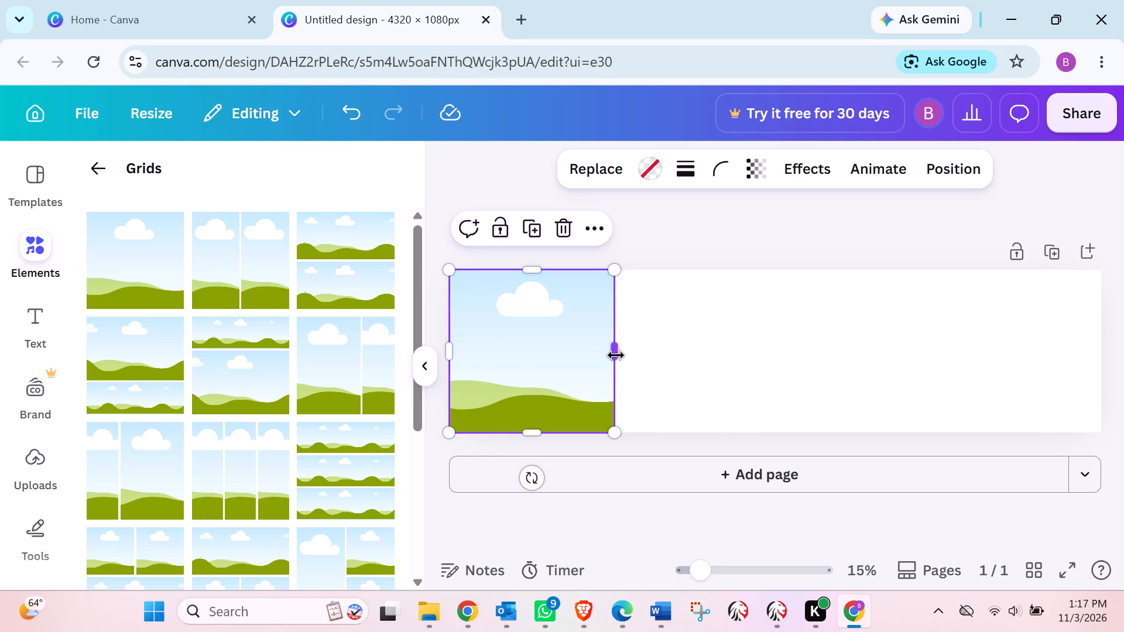
pyautogui.click(615, 355)
pyautogui.moveTo(618, 352); pyautogui.dragTo(613, 356)
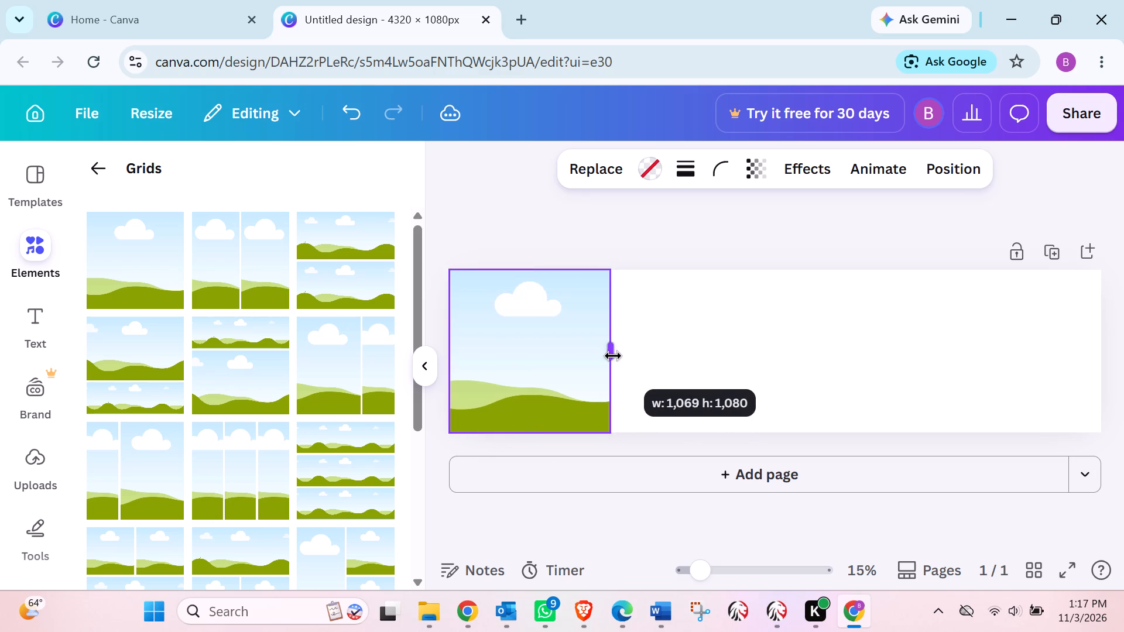
pyautogui.moveTo(613, 356); pyautogui.dragTo(615, 357)
pyautogui.click(677, 358)
pyautogui.click(586, 355)
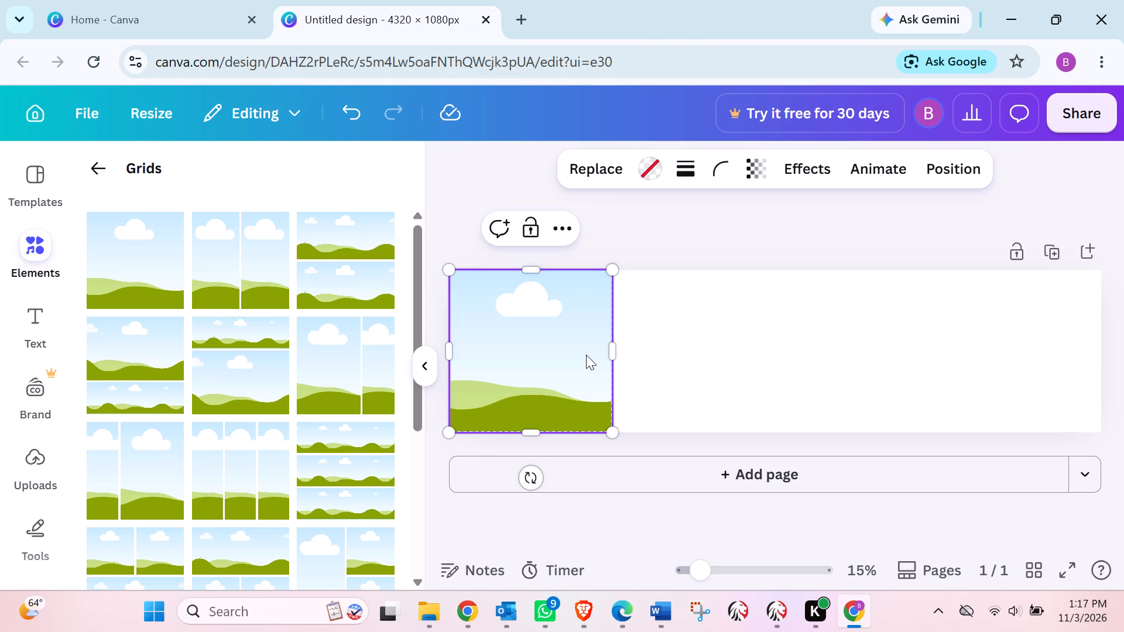
pyautogui.click(556, 316)
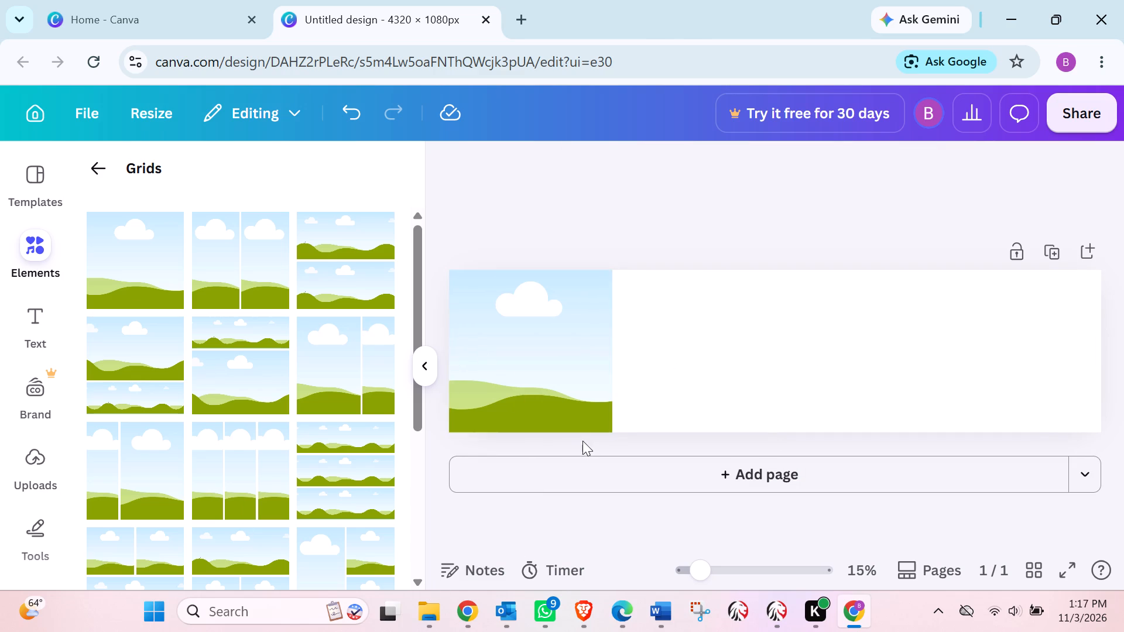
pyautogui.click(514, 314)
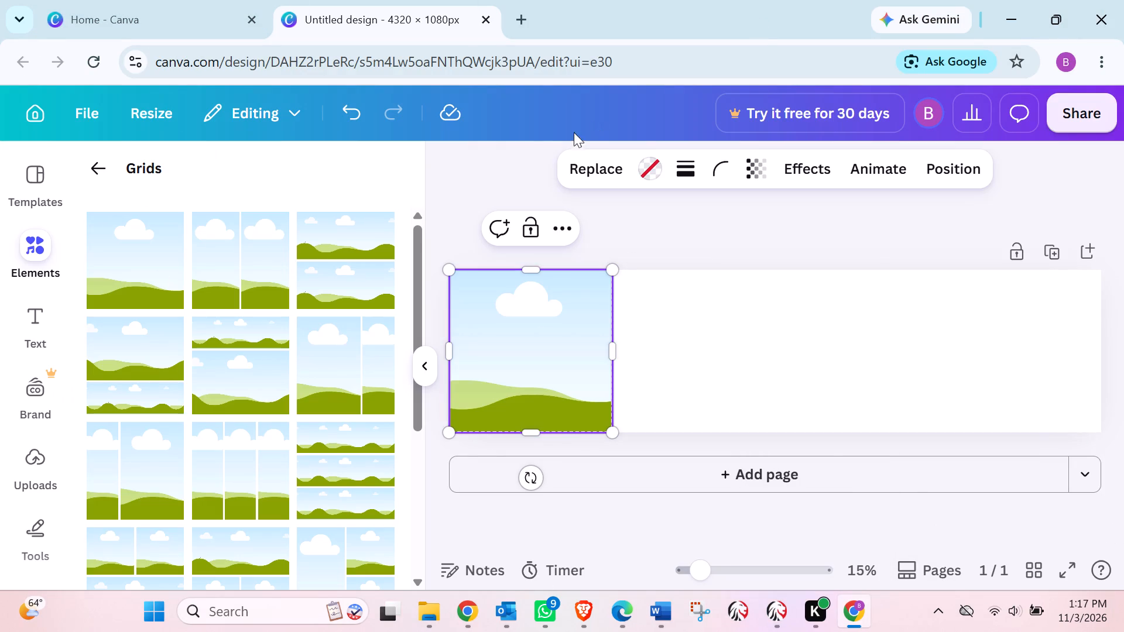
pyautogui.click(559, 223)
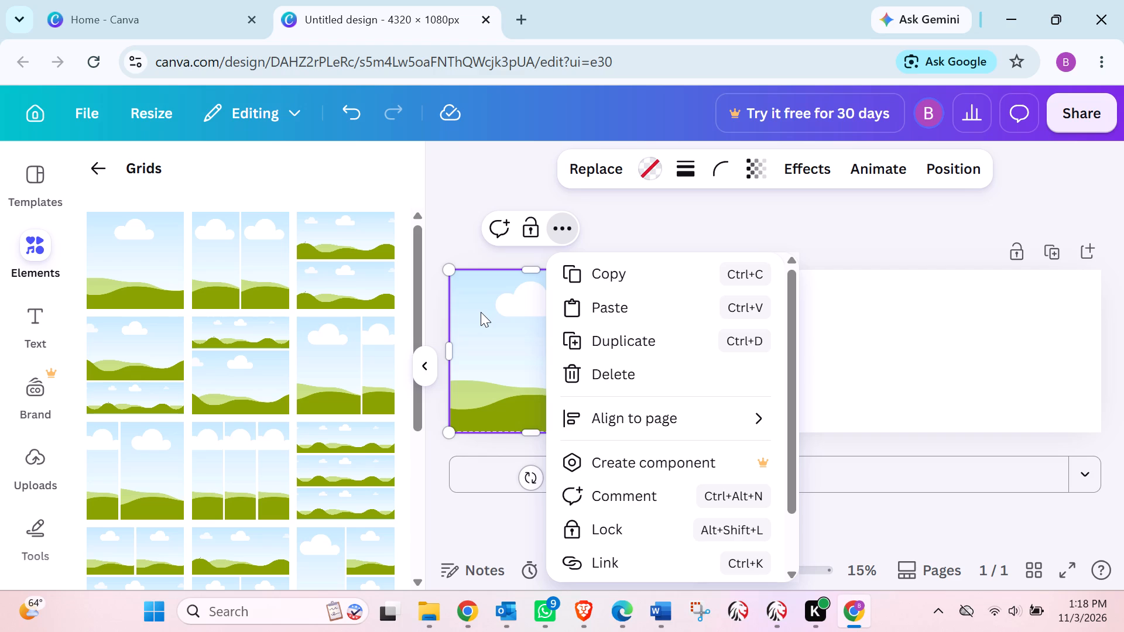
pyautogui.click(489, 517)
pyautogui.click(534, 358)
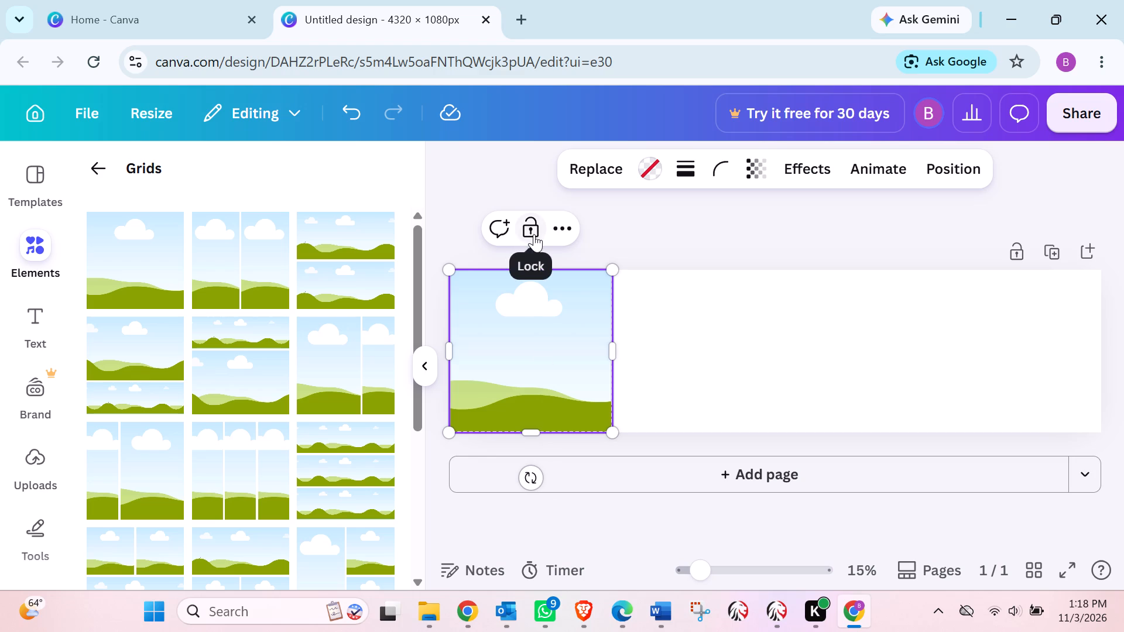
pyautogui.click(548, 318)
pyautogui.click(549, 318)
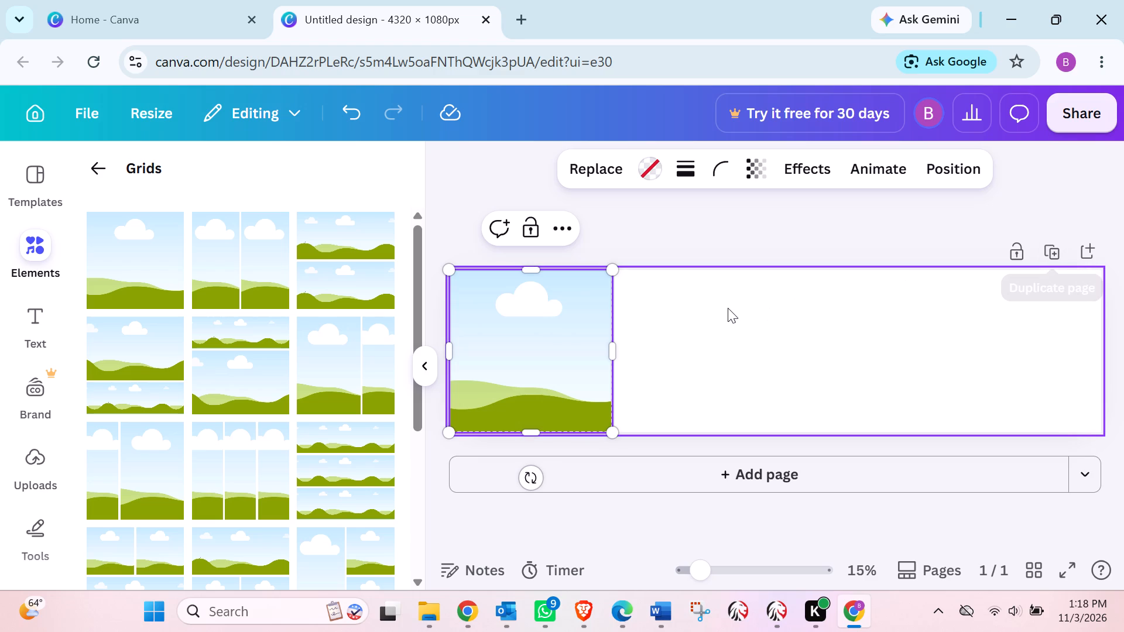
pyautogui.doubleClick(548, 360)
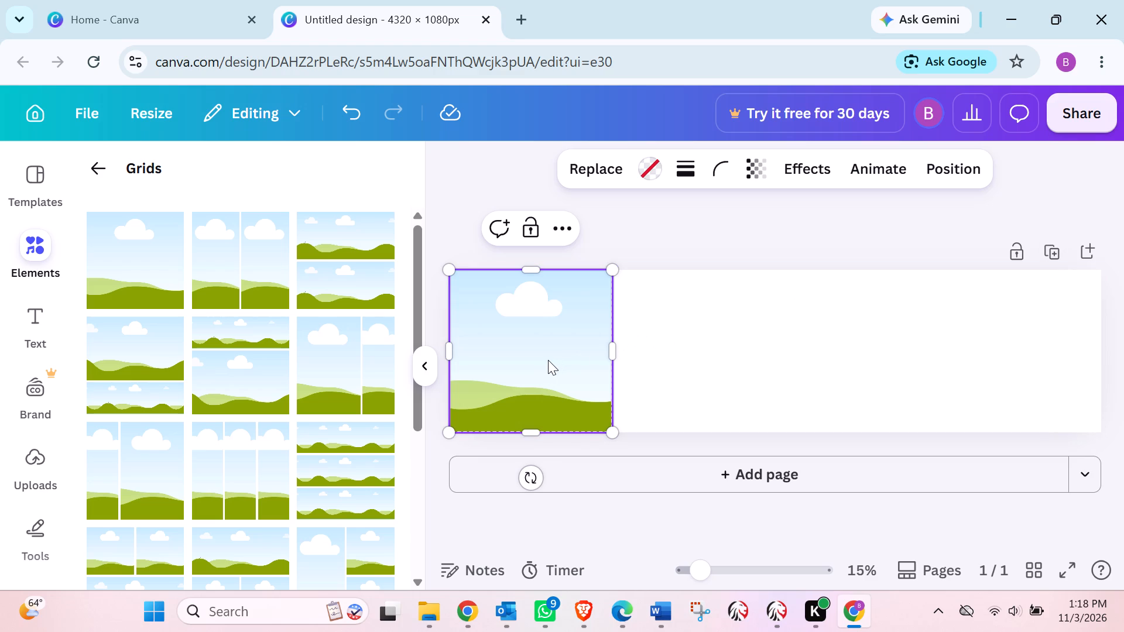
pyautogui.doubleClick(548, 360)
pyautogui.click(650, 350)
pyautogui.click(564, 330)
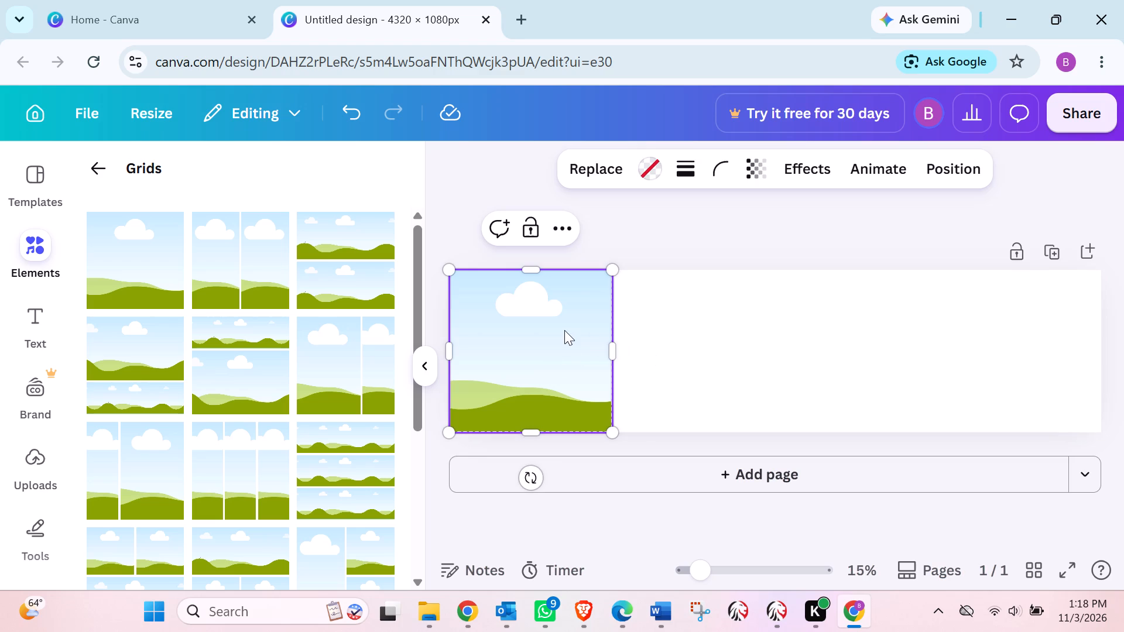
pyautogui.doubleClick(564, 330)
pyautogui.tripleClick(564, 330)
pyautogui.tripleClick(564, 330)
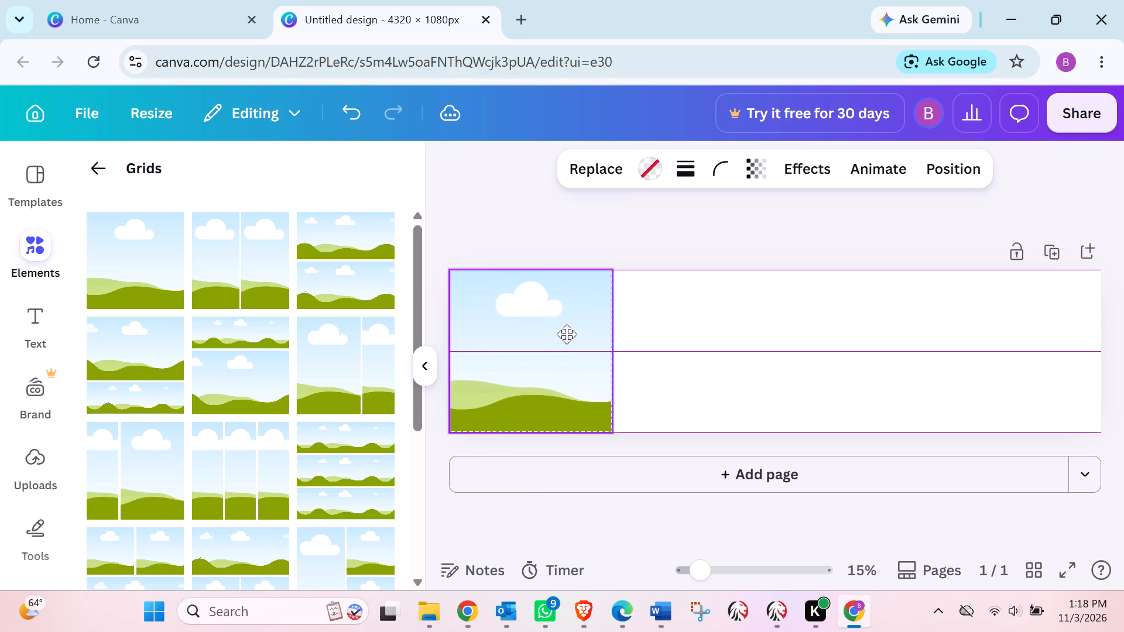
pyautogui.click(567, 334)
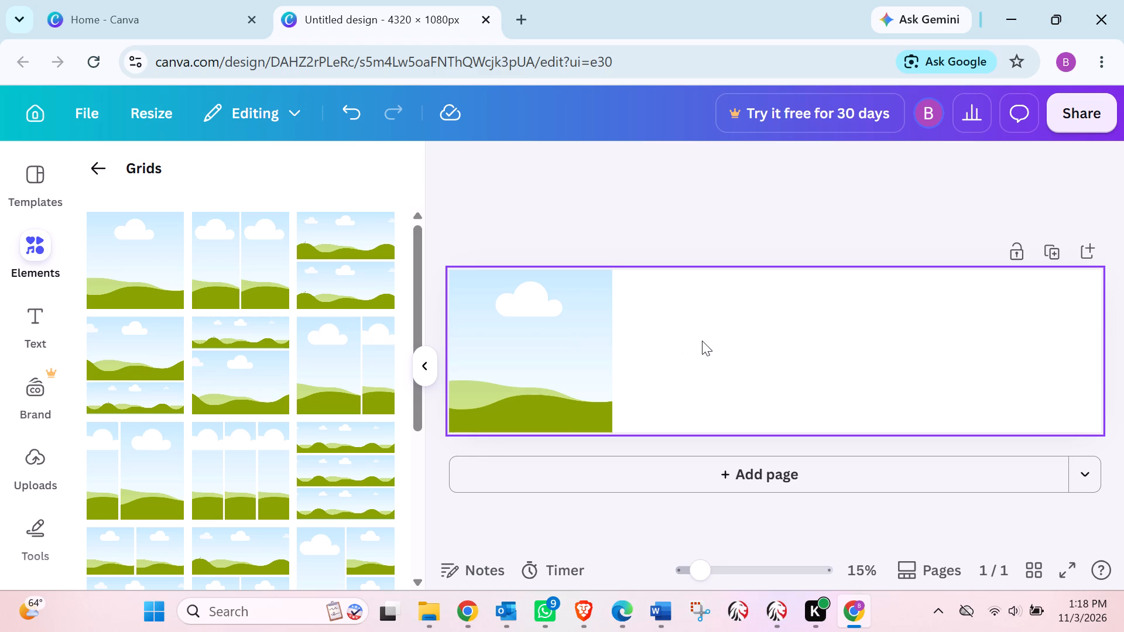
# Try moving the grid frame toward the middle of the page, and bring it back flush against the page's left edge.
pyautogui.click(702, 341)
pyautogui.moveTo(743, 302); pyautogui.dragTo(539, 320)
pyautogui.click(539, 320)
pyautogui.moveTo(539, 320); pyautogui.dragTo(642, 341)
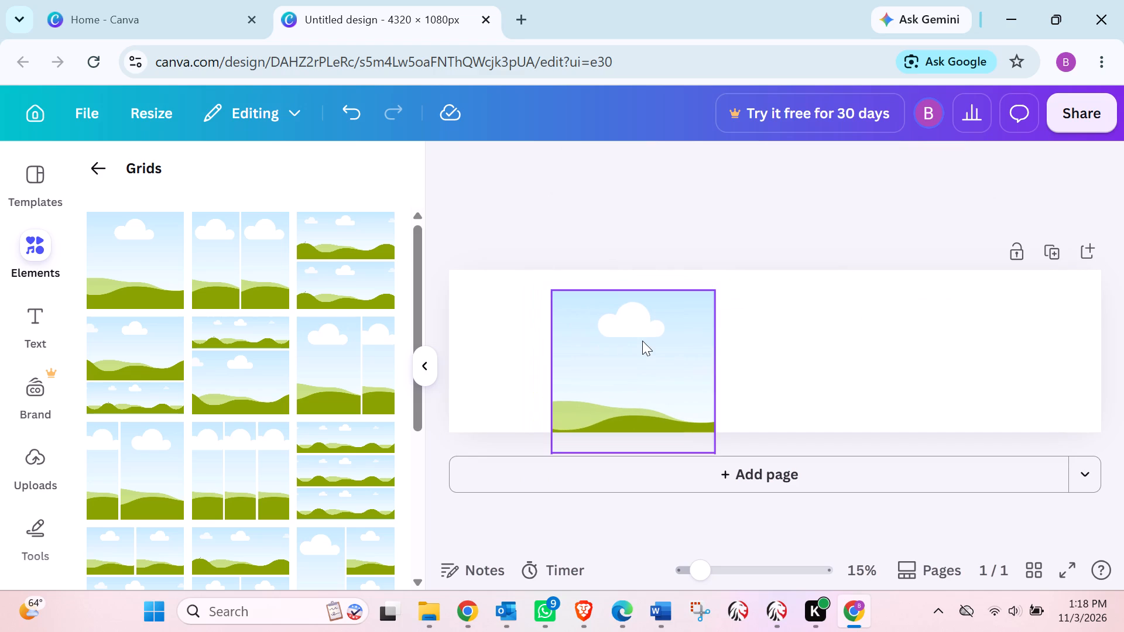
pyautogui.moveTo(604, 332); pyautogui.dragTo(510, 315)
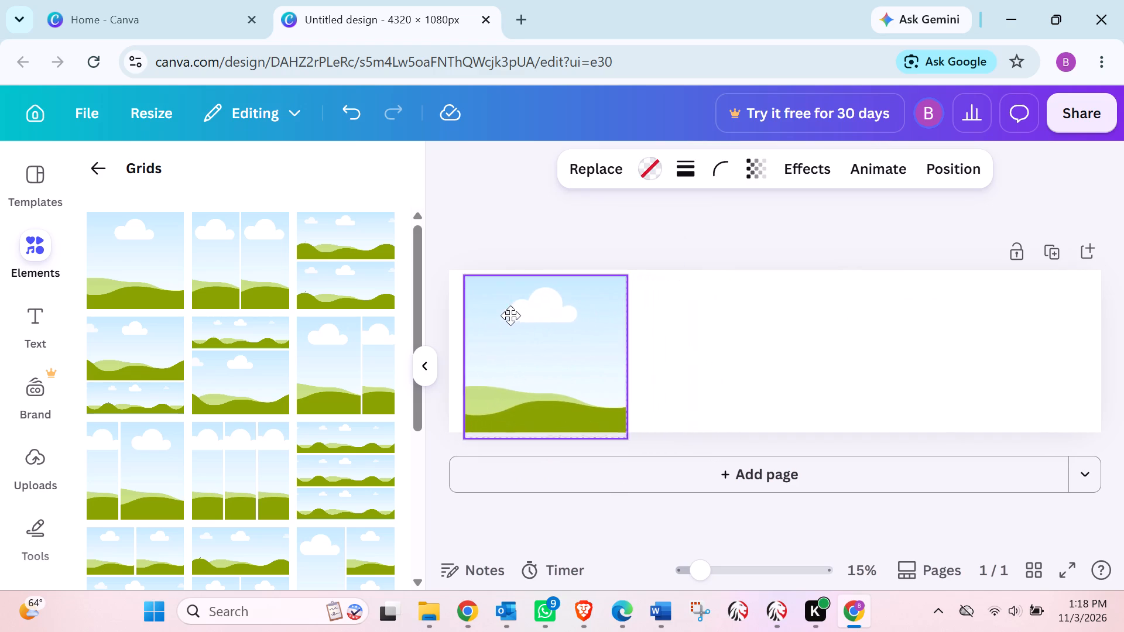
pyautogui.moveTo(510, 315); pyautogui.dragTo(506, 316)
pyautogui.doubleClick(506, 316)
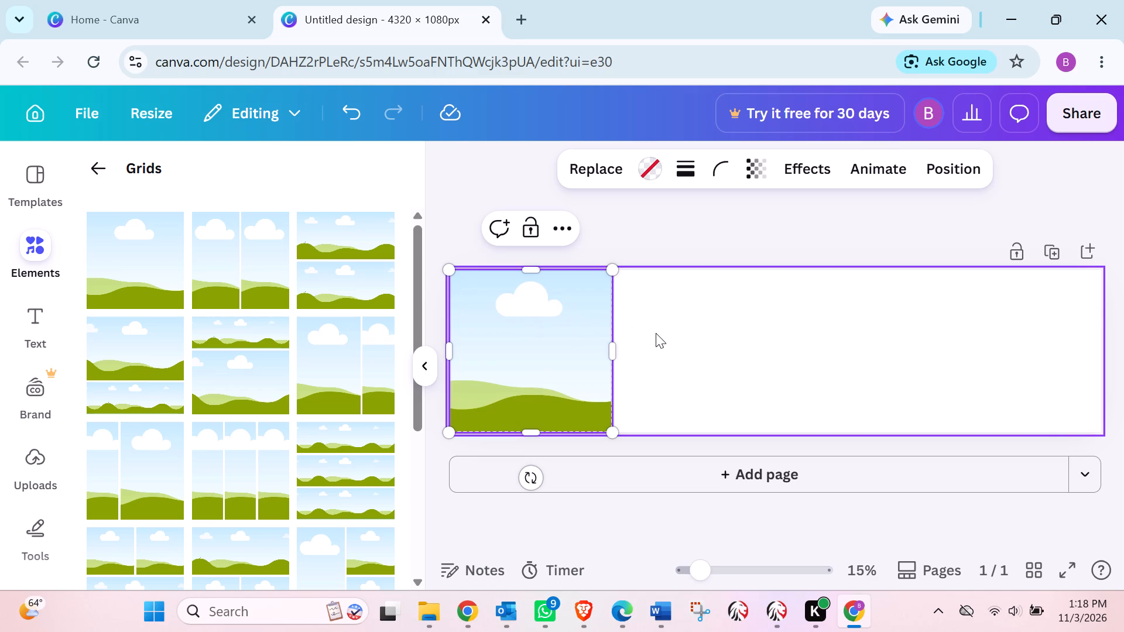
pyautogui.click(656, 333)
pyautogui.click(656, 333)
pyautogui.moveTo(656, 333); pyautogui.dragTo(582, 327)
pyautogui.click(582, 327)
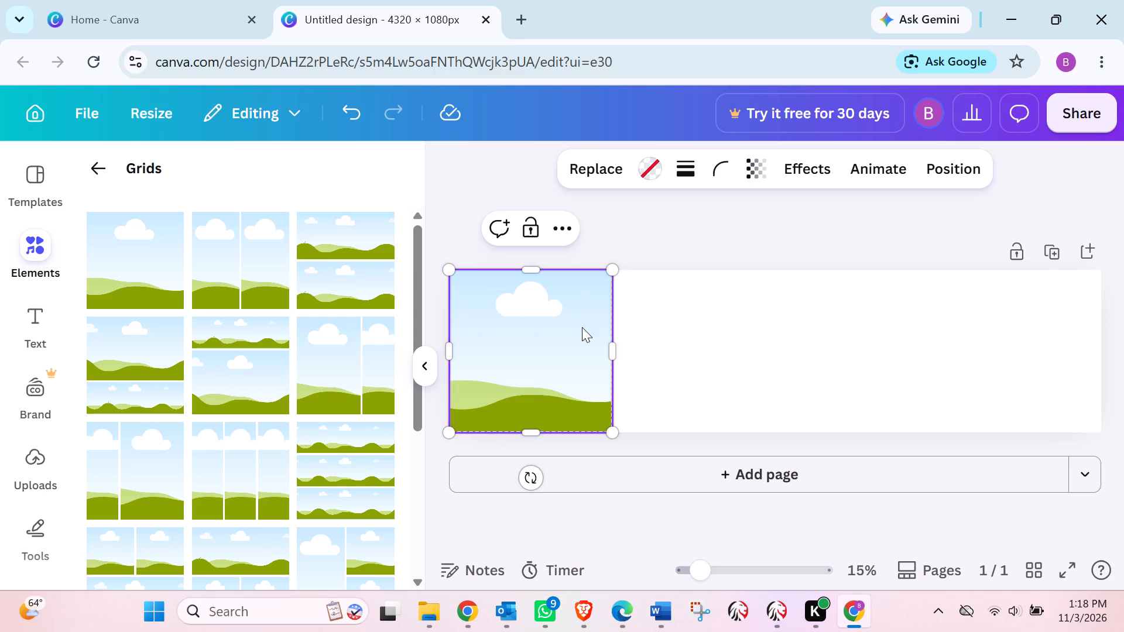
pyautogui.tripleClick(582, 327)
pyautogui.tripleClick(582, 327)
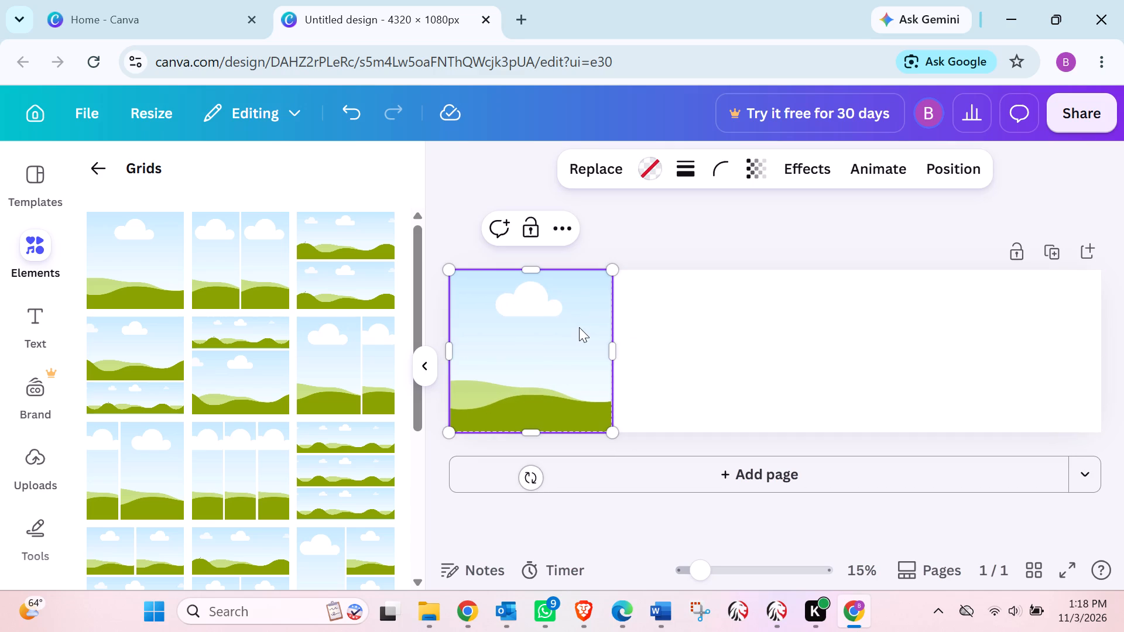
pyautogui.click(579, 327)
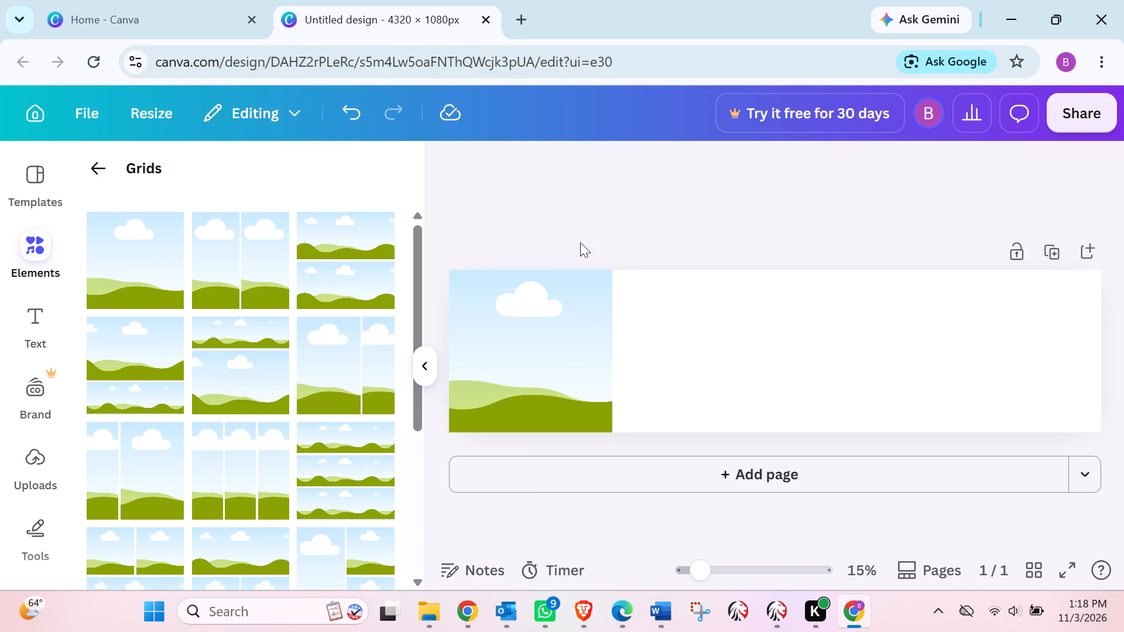
# Duplicate the grid frame covering the page's first quarter, and narrow the copy very slightly from its right edge.
pyautogui.click(540, 307)
pyautogui.click(564, 233)
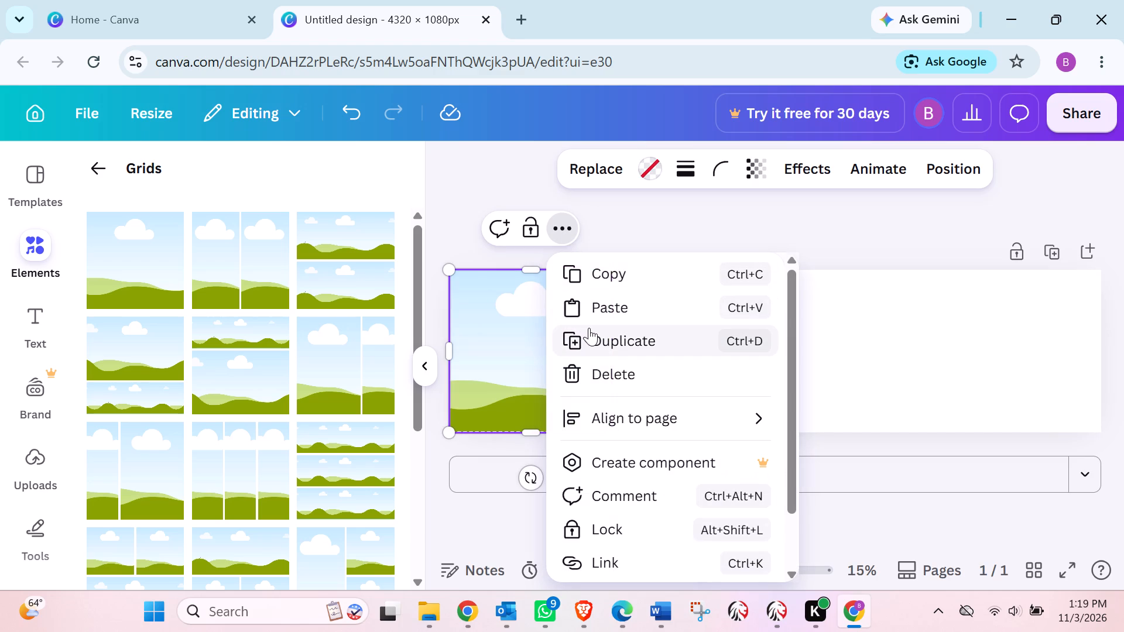
pyautogui.click(609, 332)
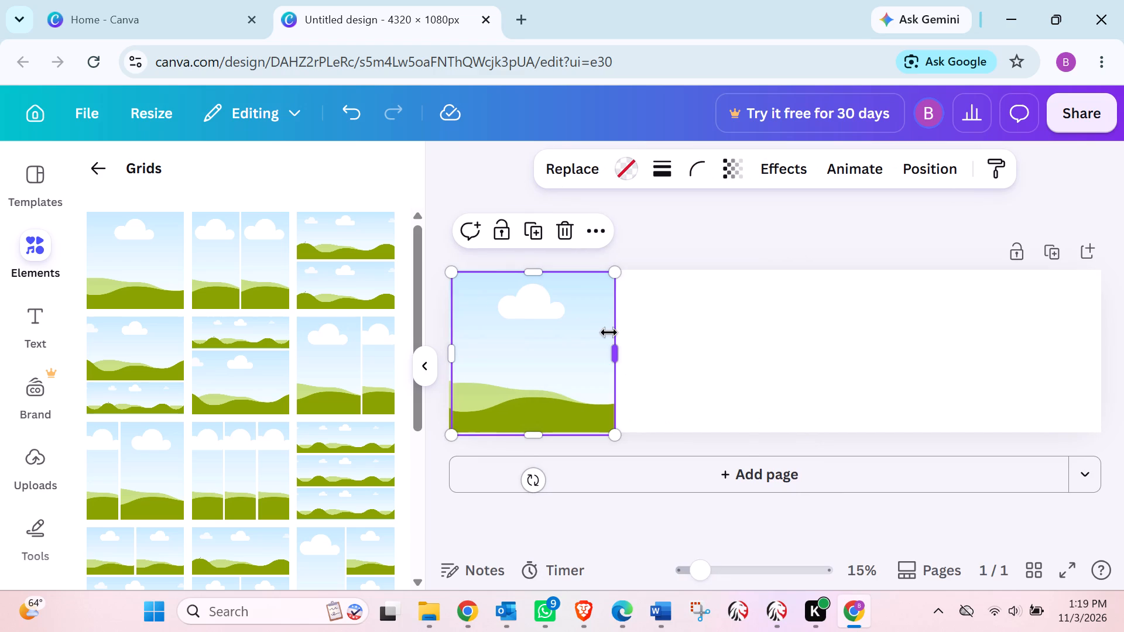
pyautogui.click(609, 332)
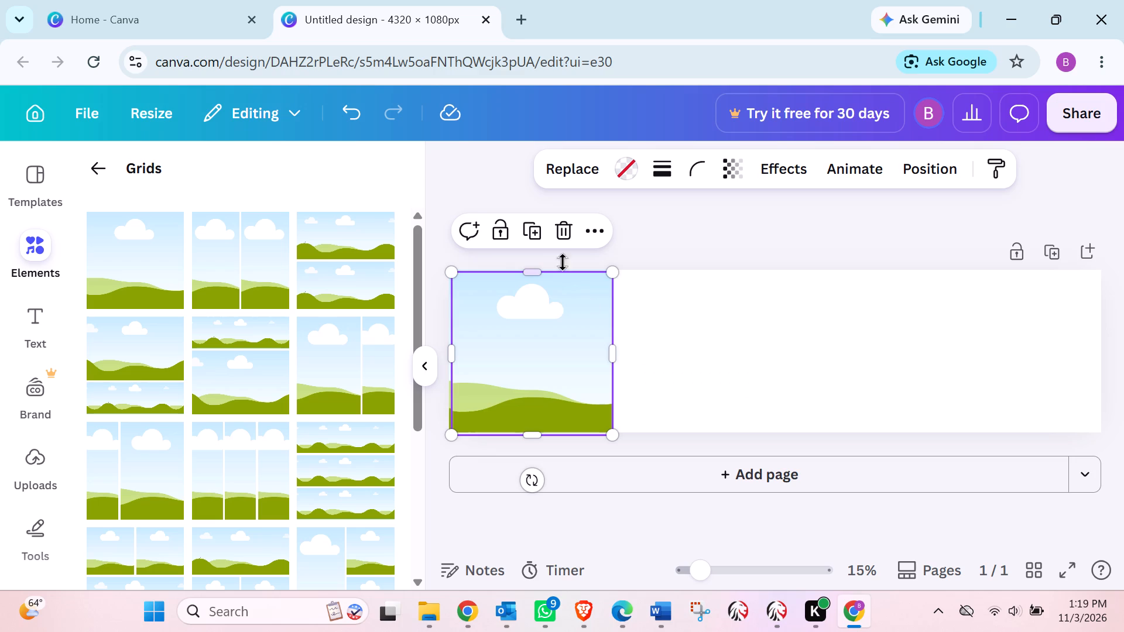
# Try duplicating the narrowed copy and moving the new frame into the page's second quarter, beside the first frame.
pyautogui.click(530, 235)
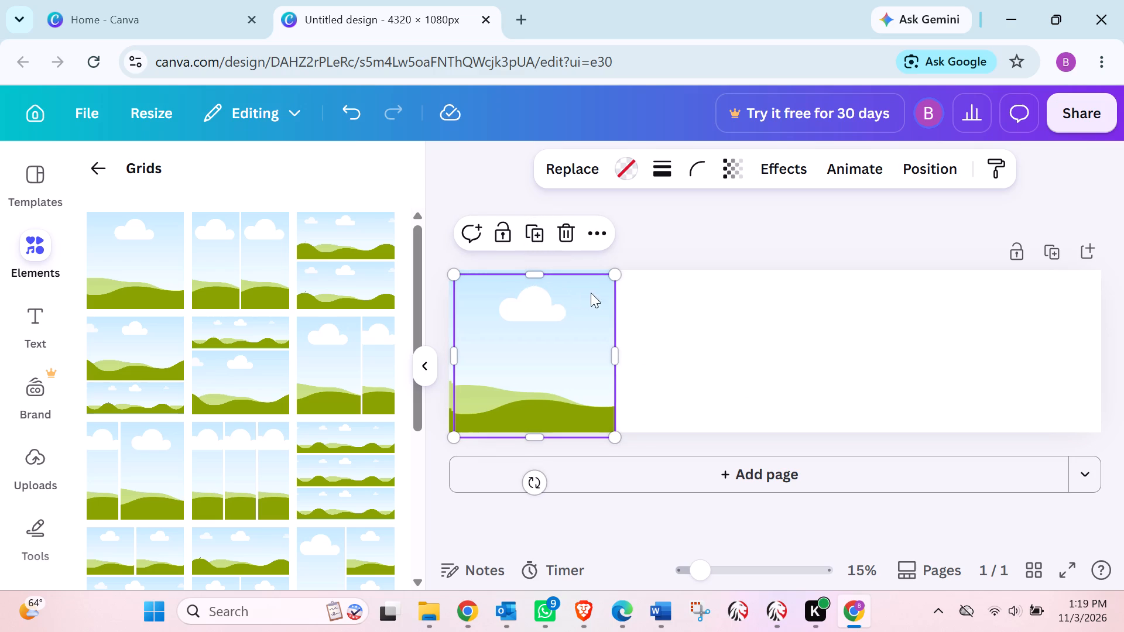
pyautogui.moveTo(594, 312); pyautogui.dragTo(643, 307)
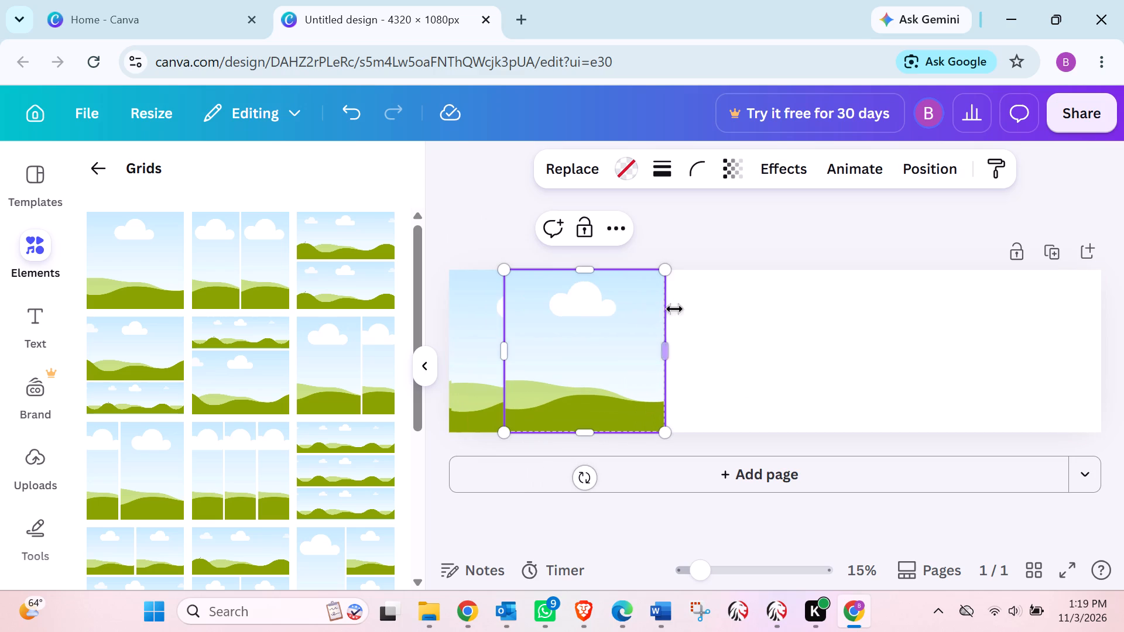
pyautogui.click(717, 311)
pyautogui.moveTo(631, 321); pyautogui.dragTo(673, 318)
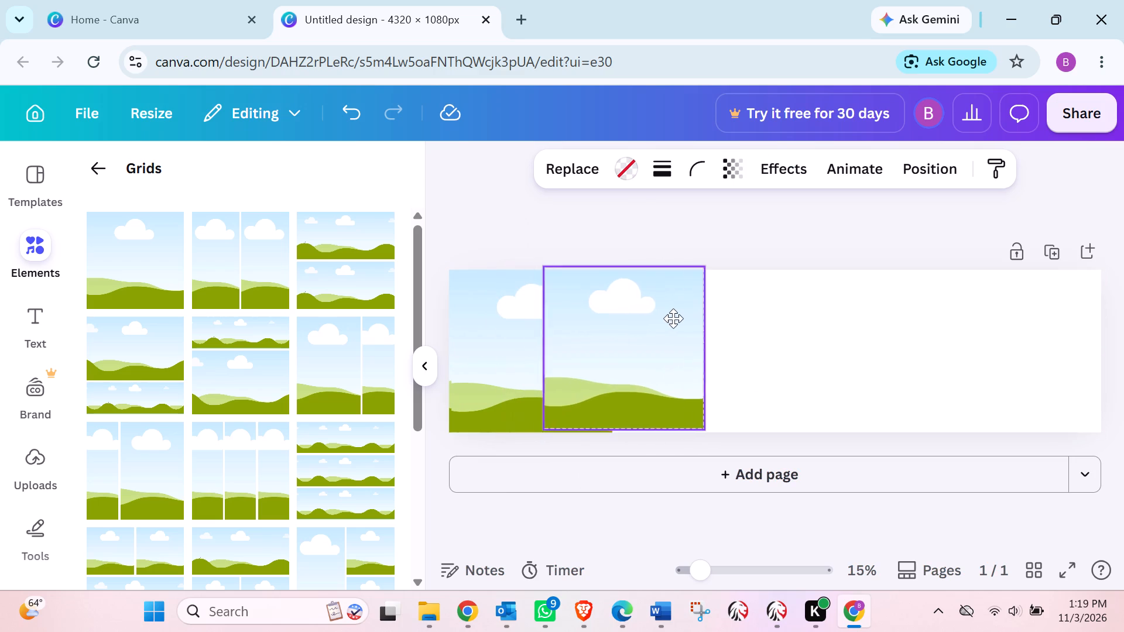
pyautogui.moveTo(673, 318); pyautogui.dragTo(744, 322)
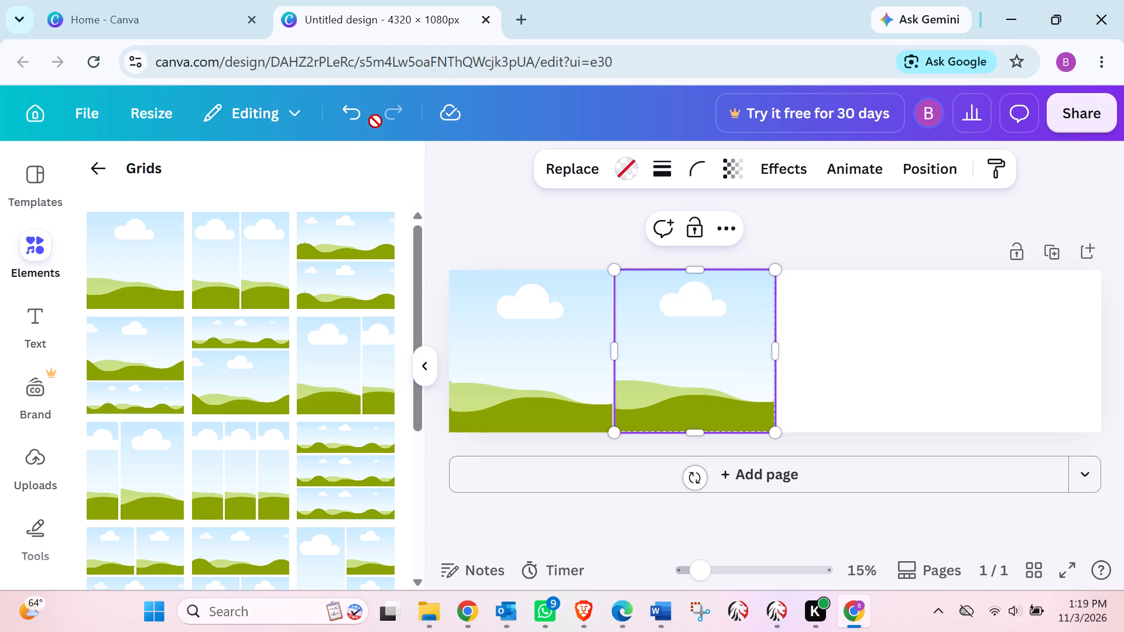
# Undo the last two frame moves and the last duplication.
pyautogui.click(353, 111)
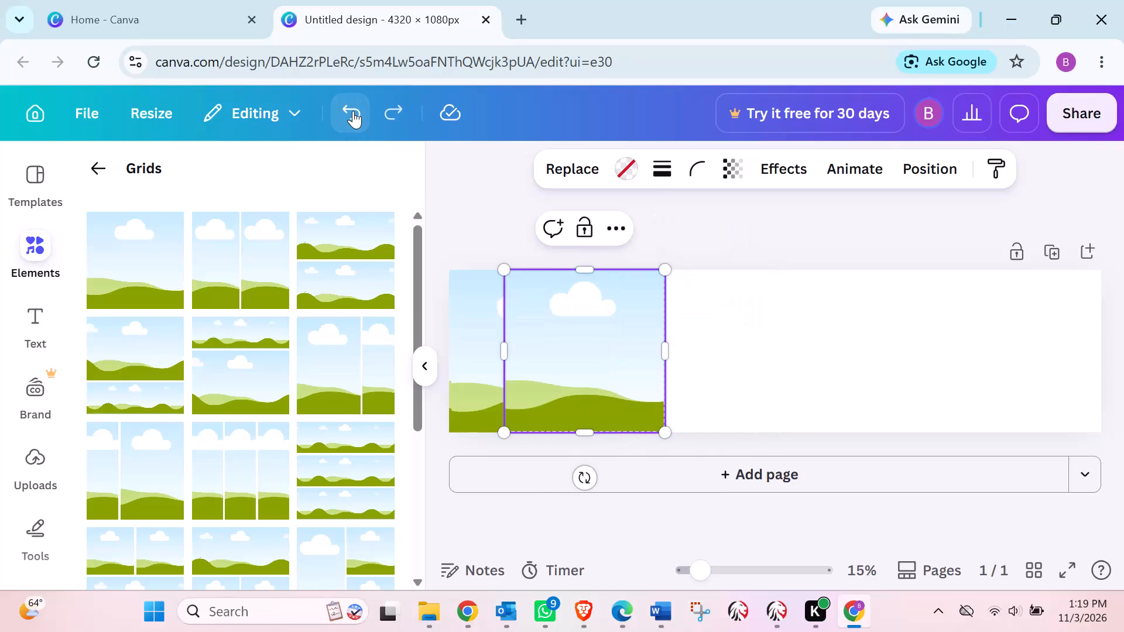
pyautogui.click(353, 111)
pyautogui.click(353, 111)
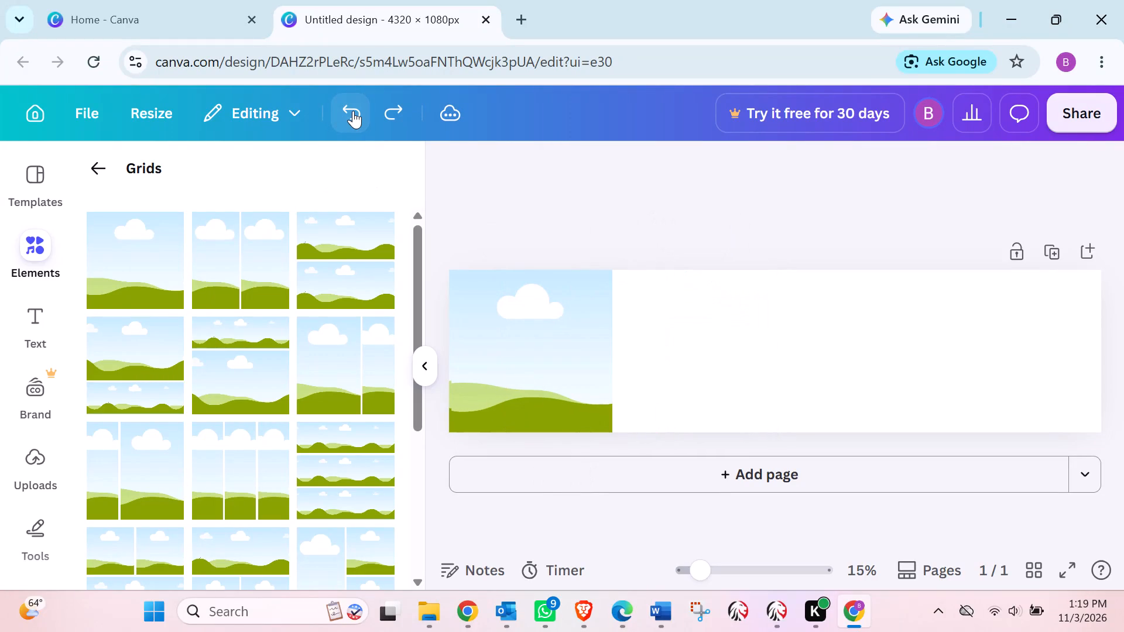
# Duplicate the narrowed frame over the first quarter and place the new copy flush beside it, filling the page's full height.
pyautogui.doubleClick(525, 334)
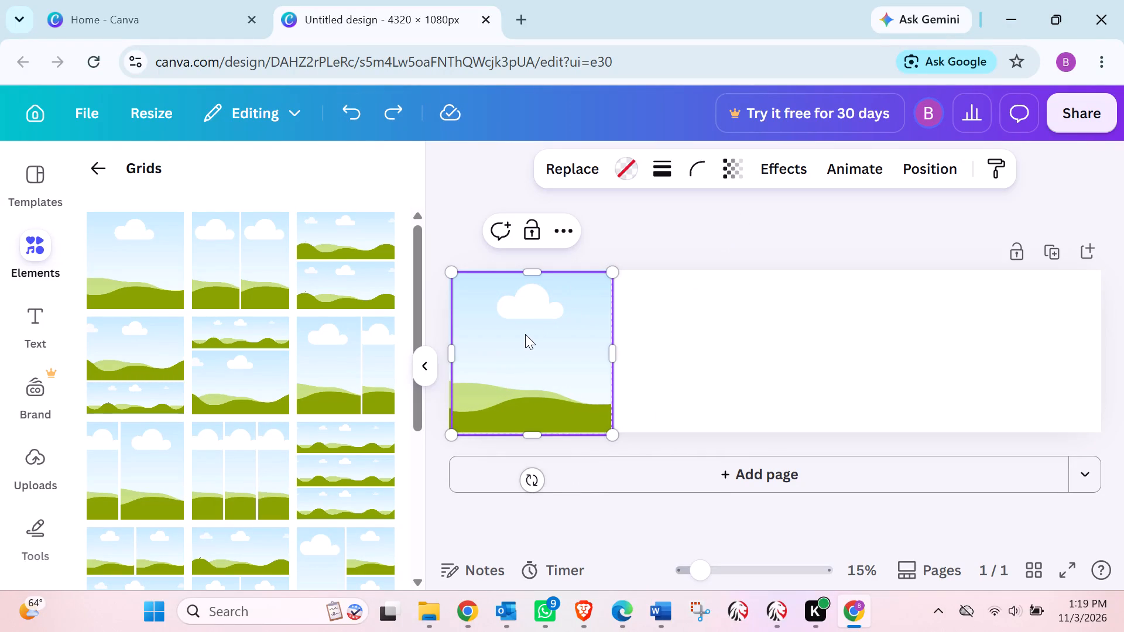
pyautogui.click(566, 231)
pyautogui.click(604, 371)
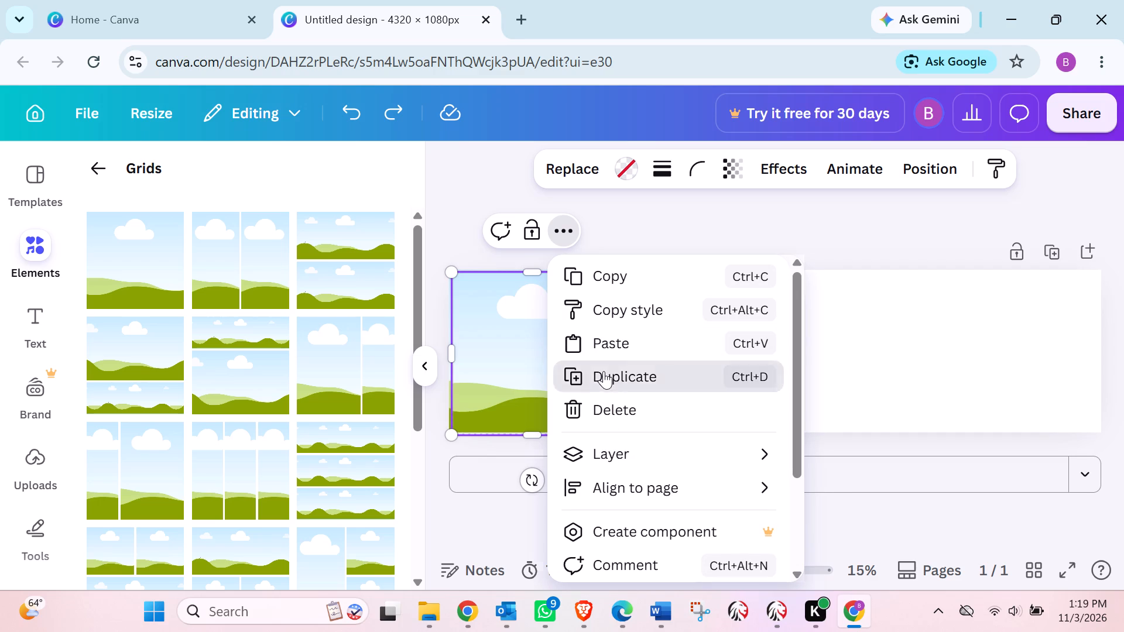
pyautogui.moveTo(604, 371); pyautogui.dragTo(656, 371)
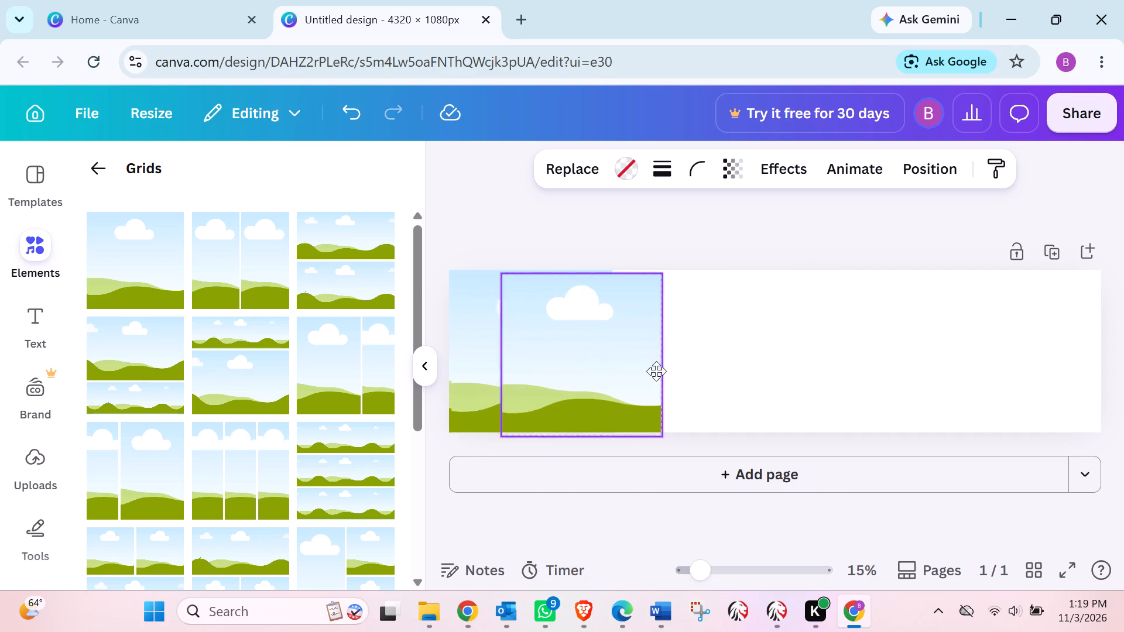
pyautogui.moveTo(656, 371); pyautogui.dragTo(763, 367)
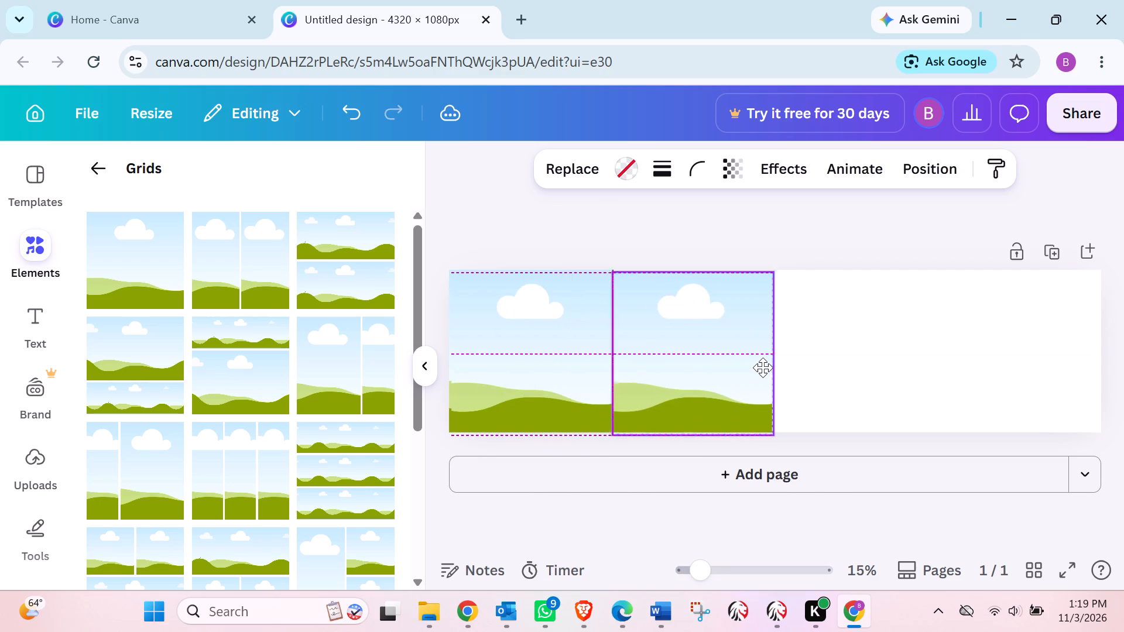
pyautogui.moveTo(763, 367); pyautogui.dragTo(762, 367)
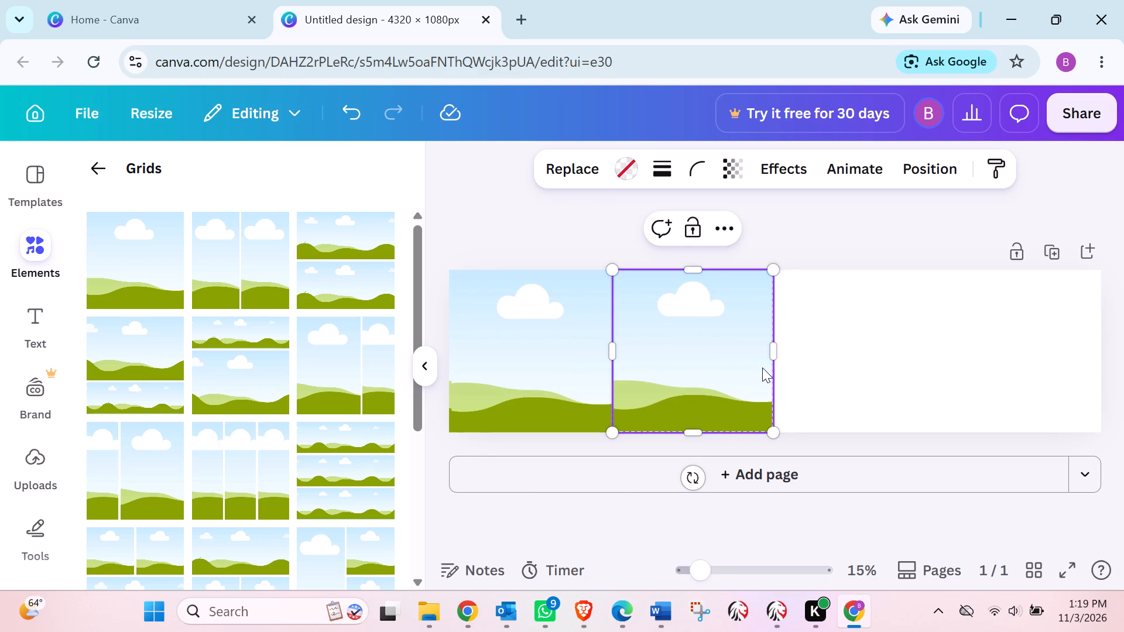
# Duplicate the second-quarter frame, and duplicate that copy as well, to cover the third and fourth quarters of the page.
pyautogui.click(731, 224)
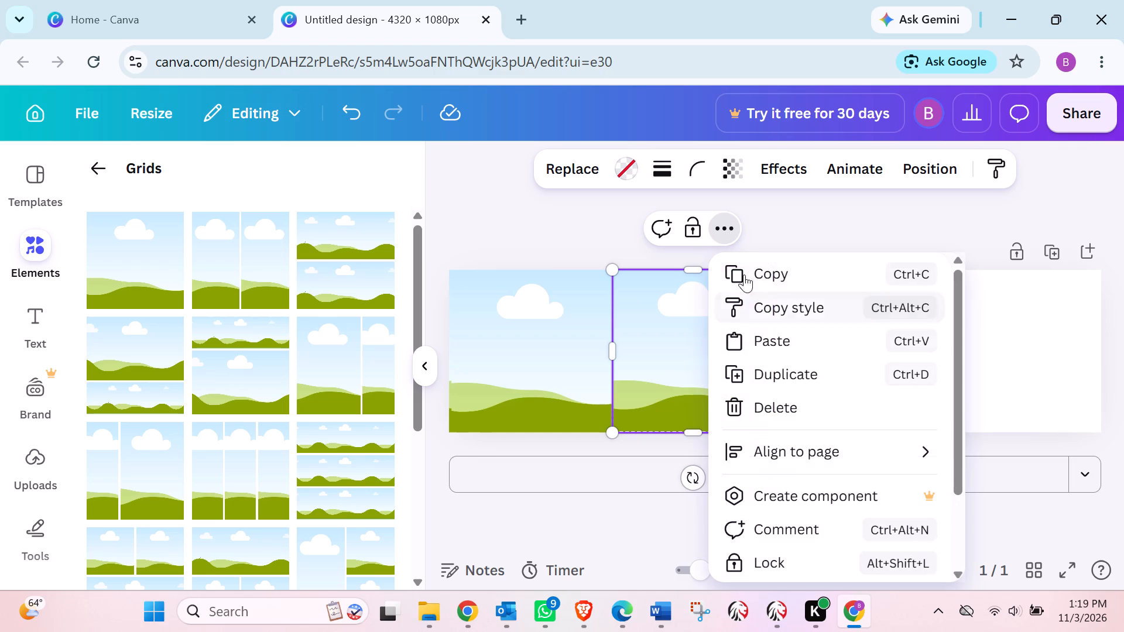
pyautogui.click(791, 368)
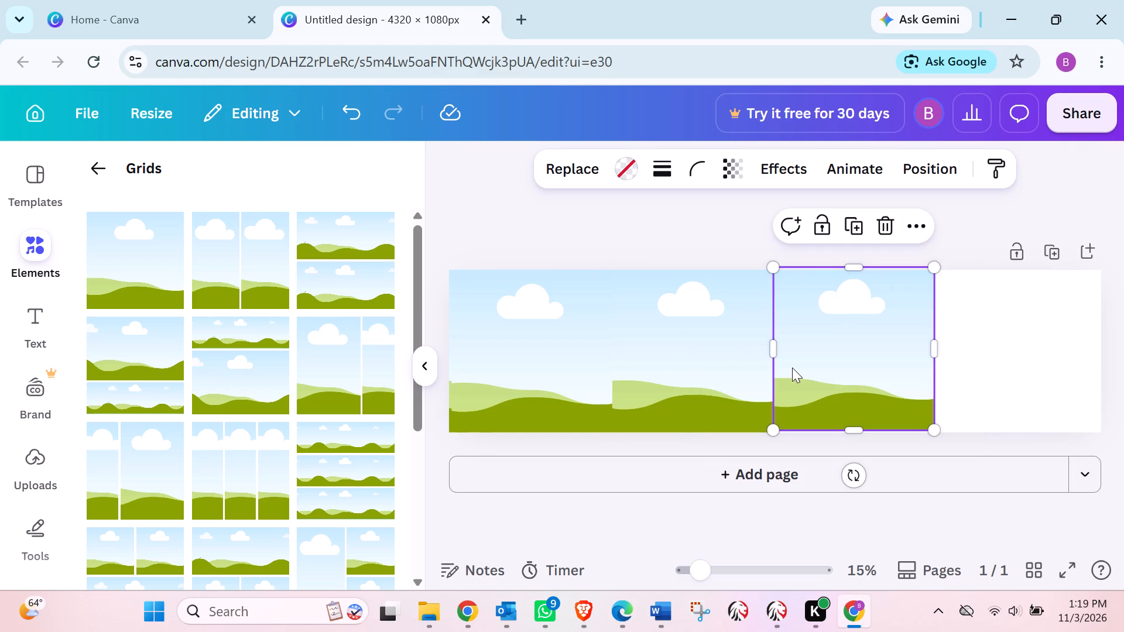
pyautogui.click(852, 229)
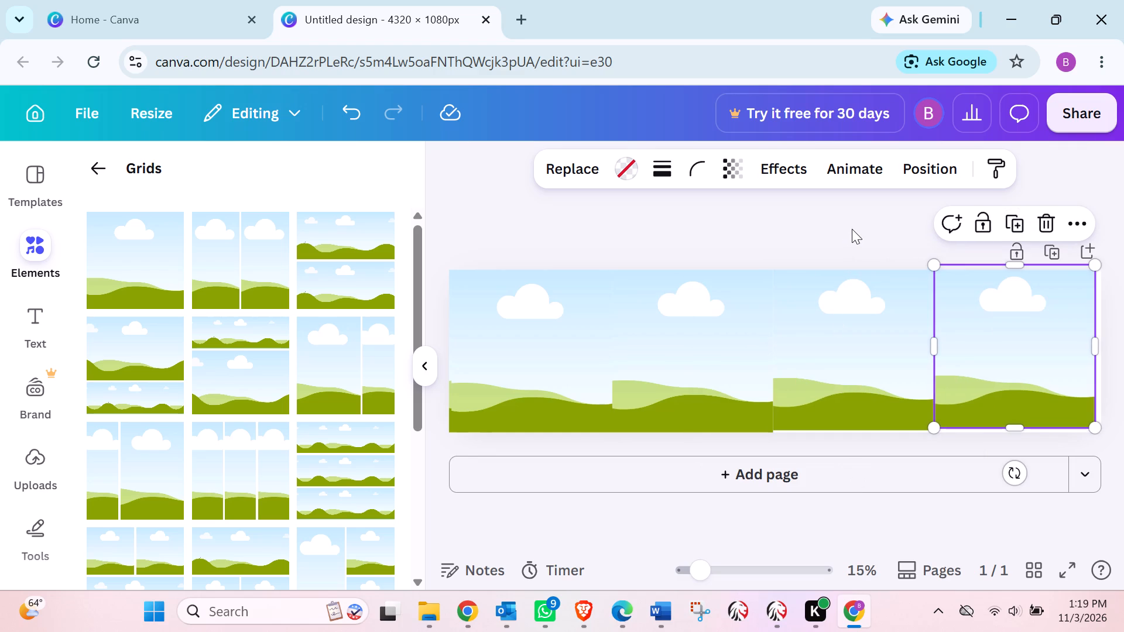
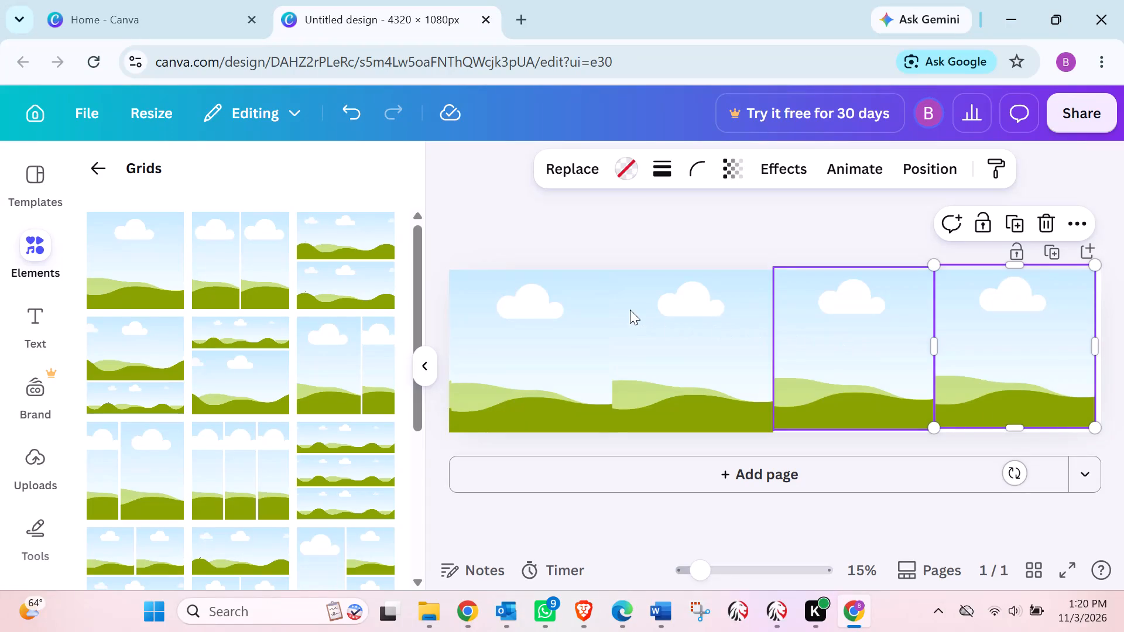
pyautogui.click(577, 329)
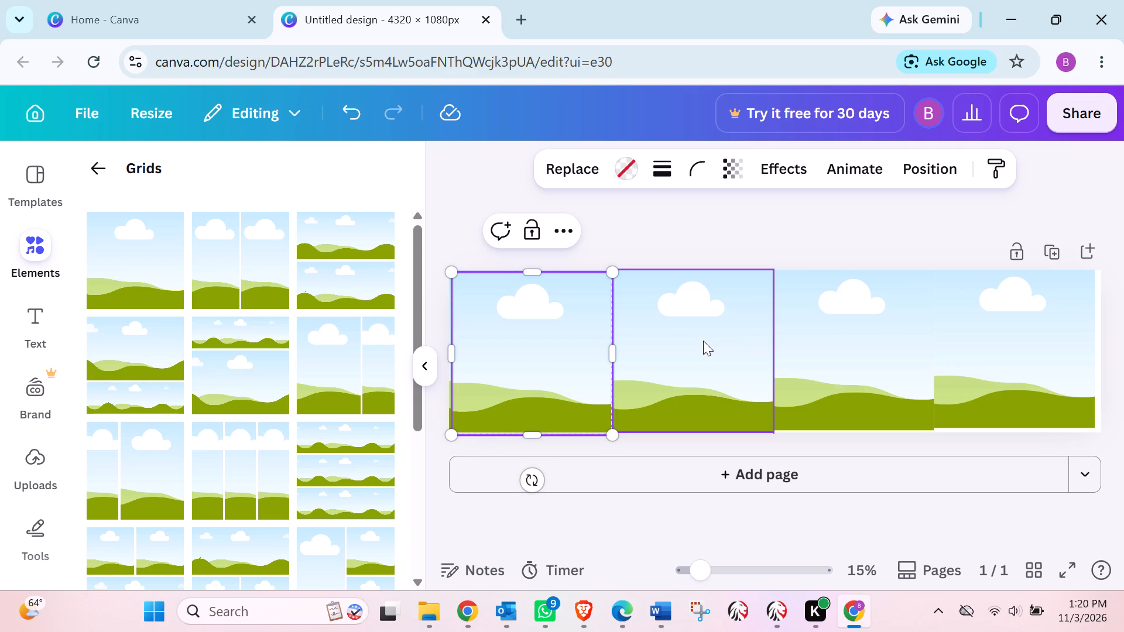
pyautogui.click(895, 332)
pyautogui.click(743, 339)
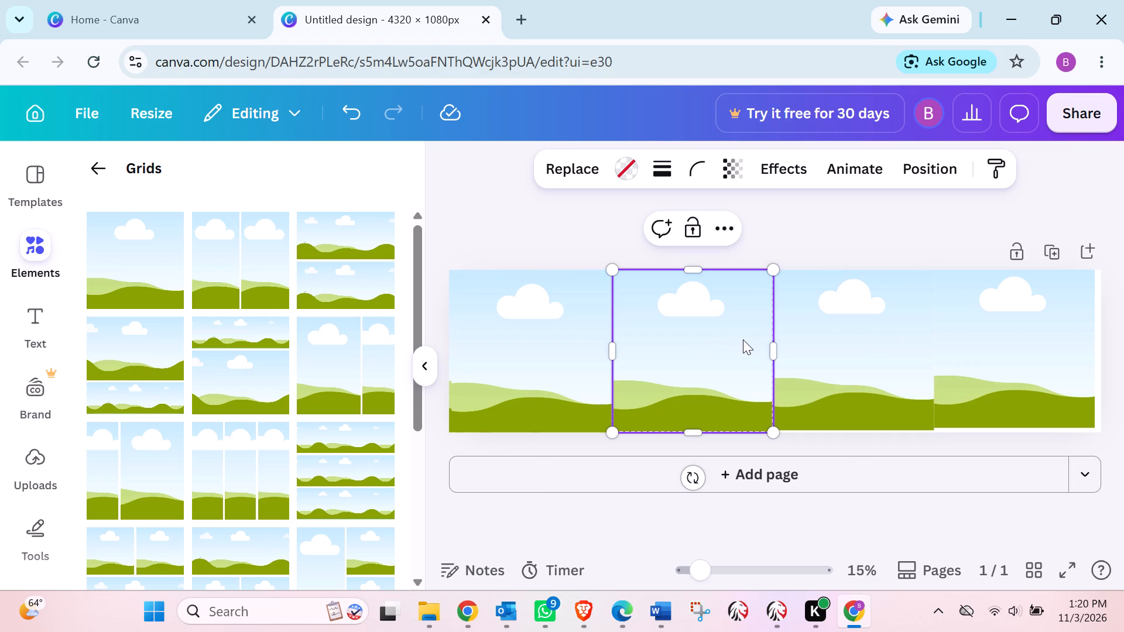
# Search Google for "META QUEST 3S" in a new browser tab.
pyautogui.click(519, 28)
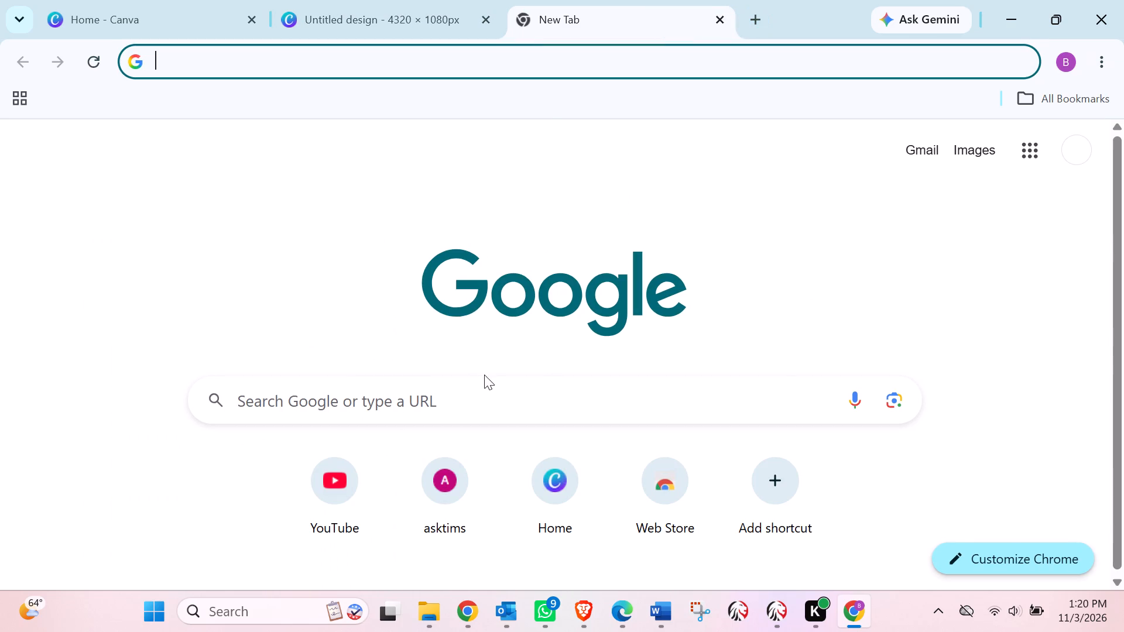
pyautogui.click(486, 377)
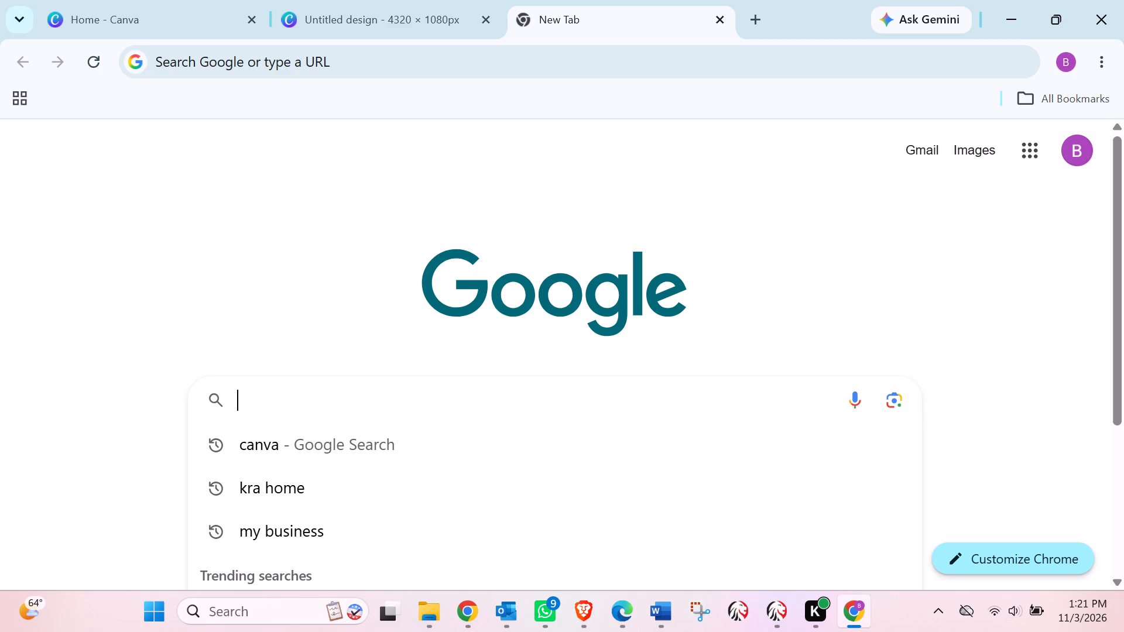
pyautogui.write('META QUEST')
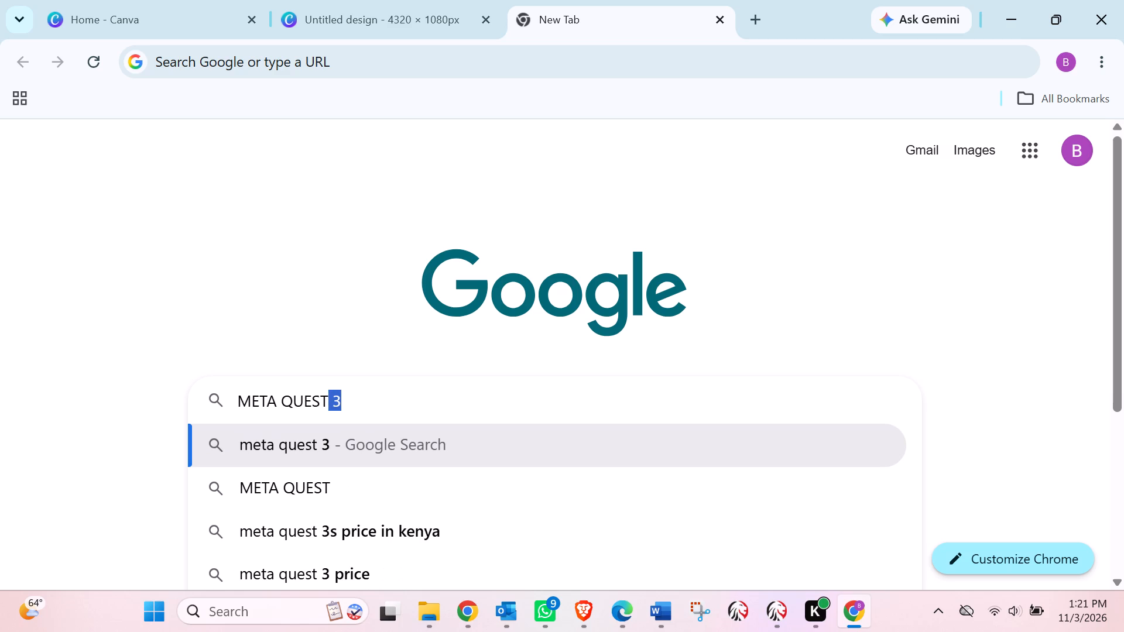
pyautogui.press('space')
pyautogui.write('3S')
pyautogui.press('Return')
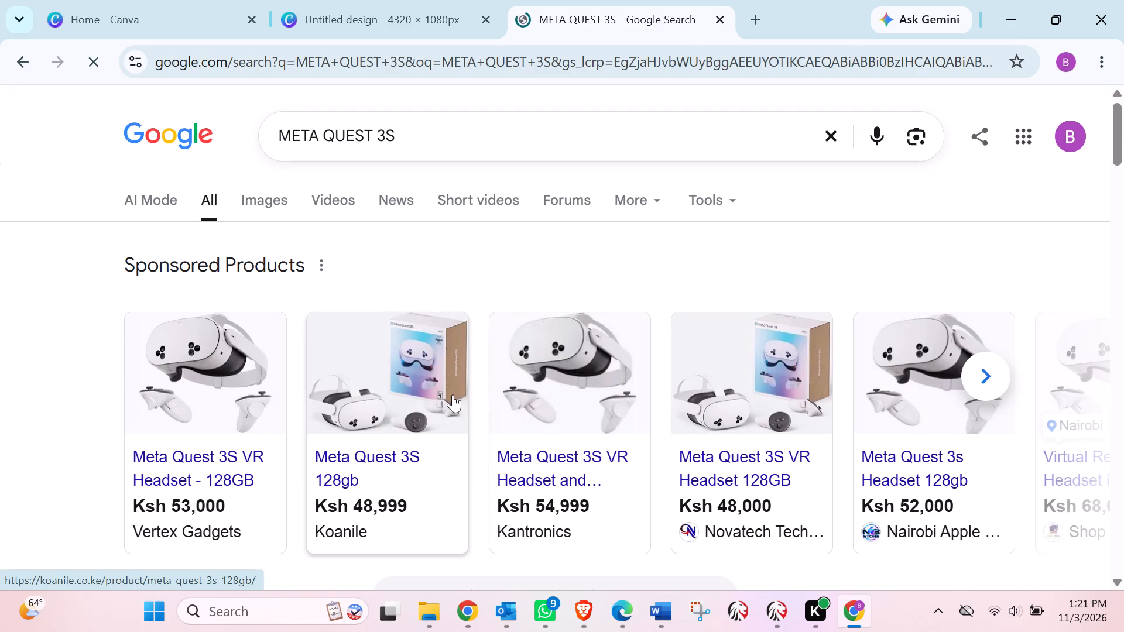
# Look through the sponsored products and overview in the general META QUEST 3S search results.
pyautogui.scroll(-1, 453, 394)
pyautogui.hscroll(-1, 453, 394)
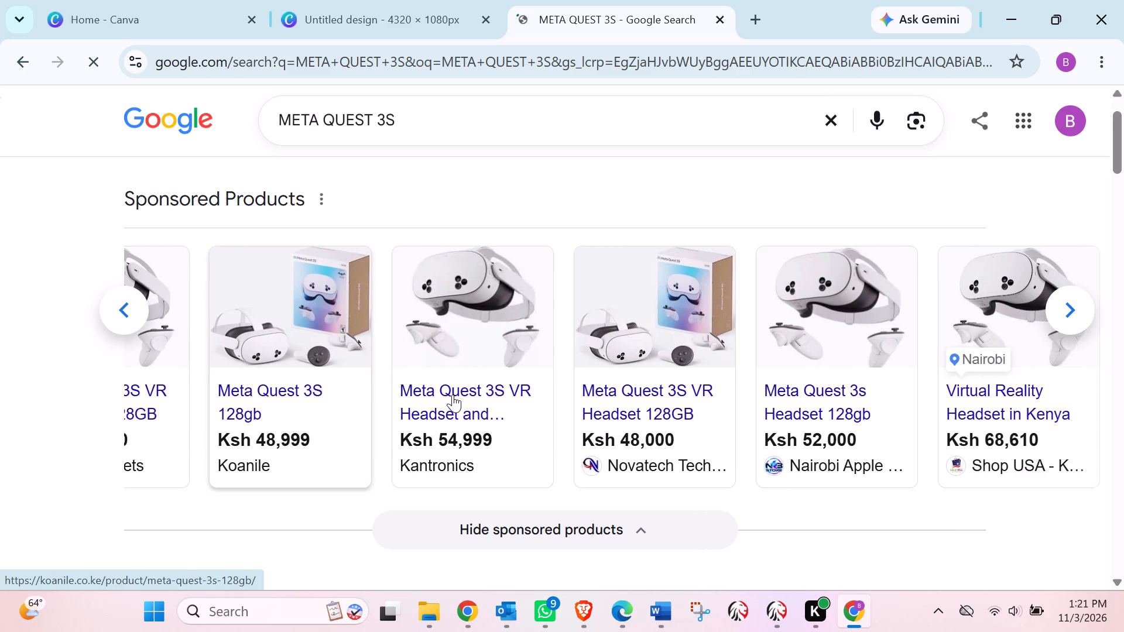
pyautogui.hscroll(-1, 453, 394)
pyautogui.scroll(-1, 453, 394)
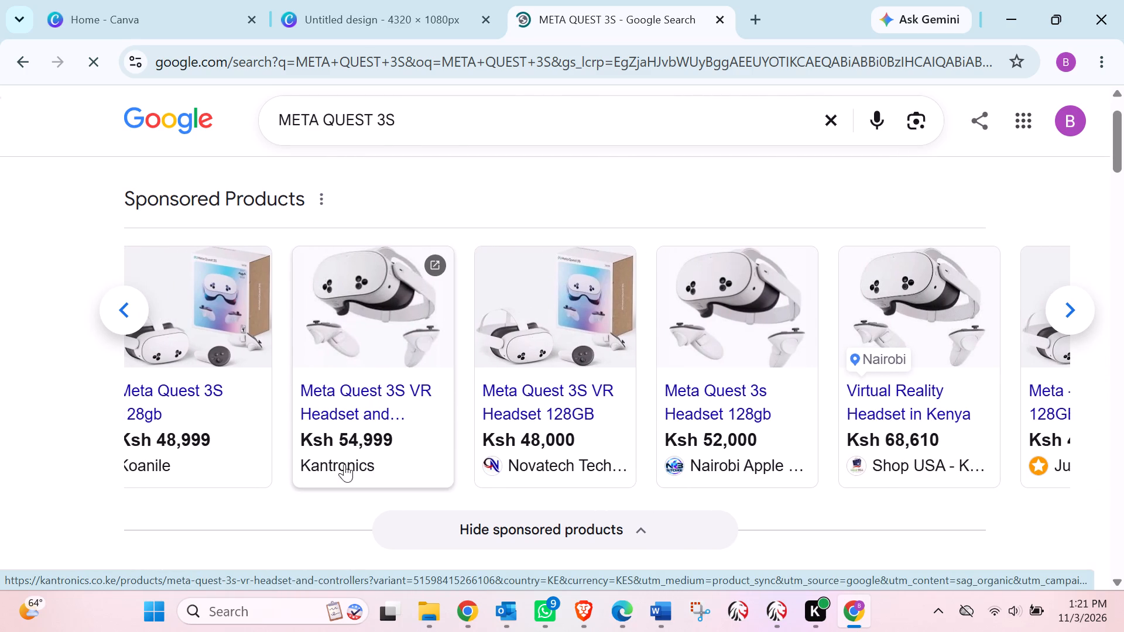
pyautogui.click(399, 119)
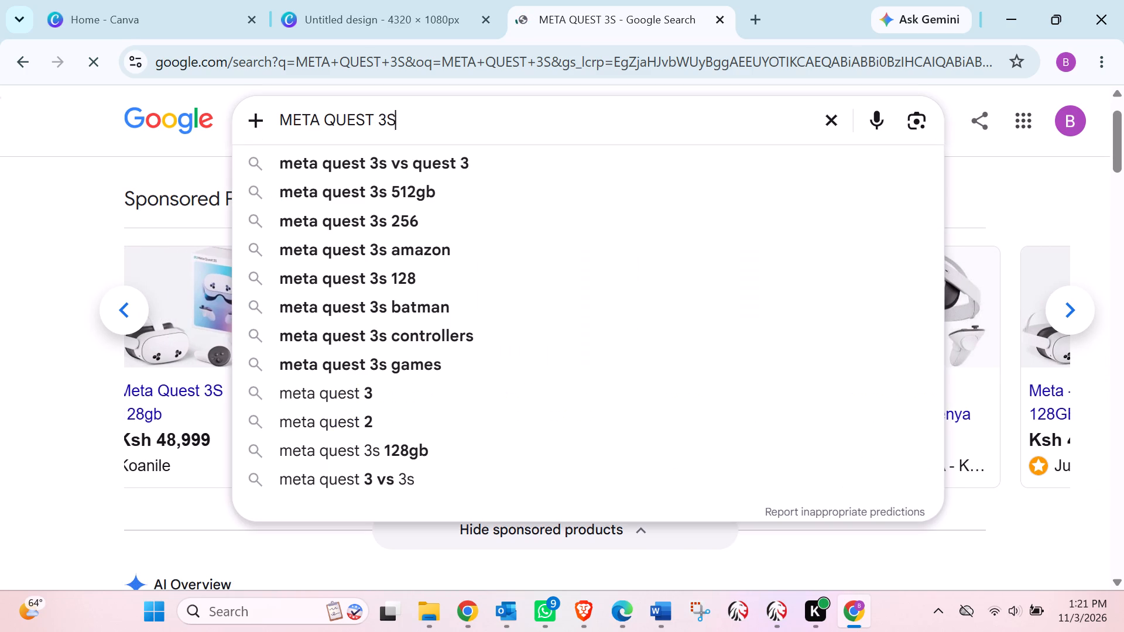
pyautogui.click(399, 119)
pyautogui.click(1005, 202)
pyautogui.scroll(-3, 885, 360)
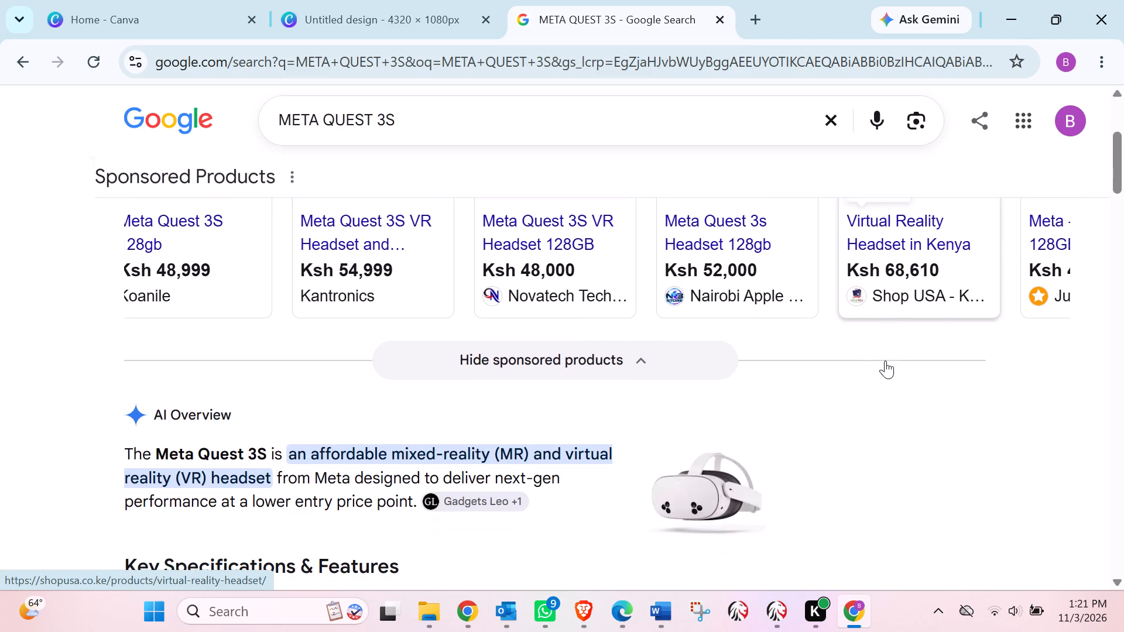
pyautogui.scroll(1, 885, 360)
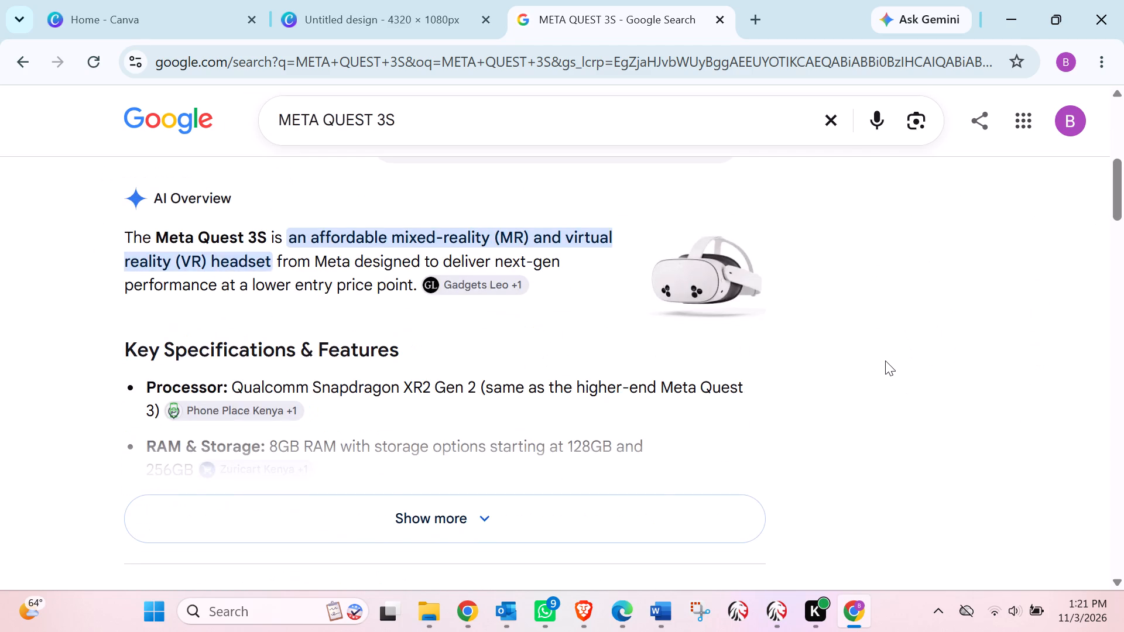
pyautogui.scroll(1, 885, 360)
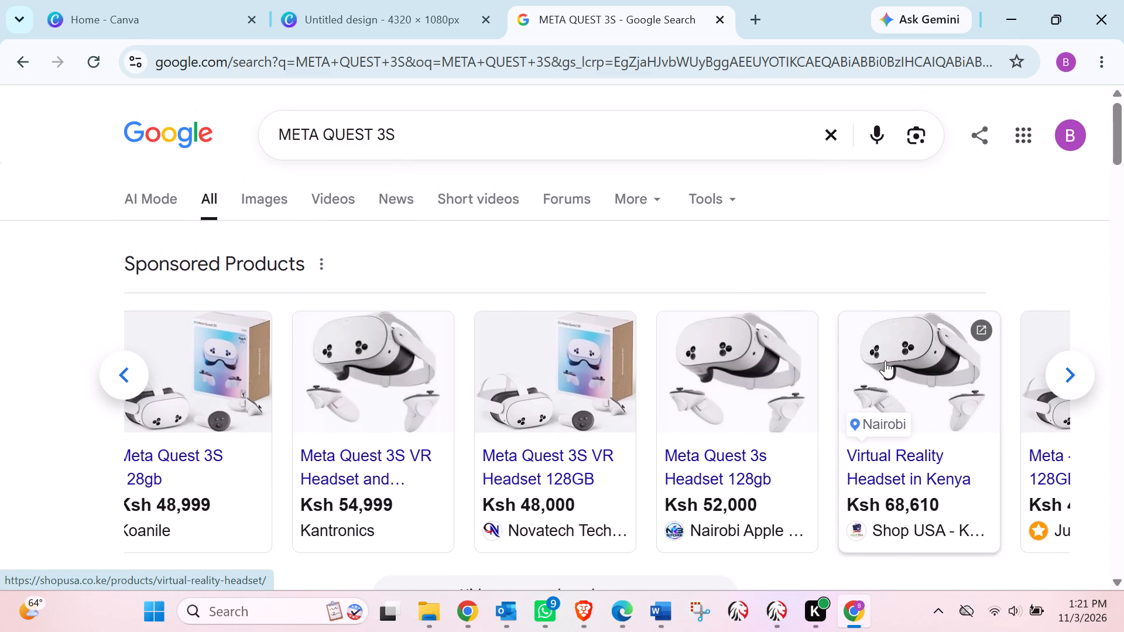
# Show the image results for META QUEST 3S and look through them for suitable product pictures.
pyautogui.click(275, 197)
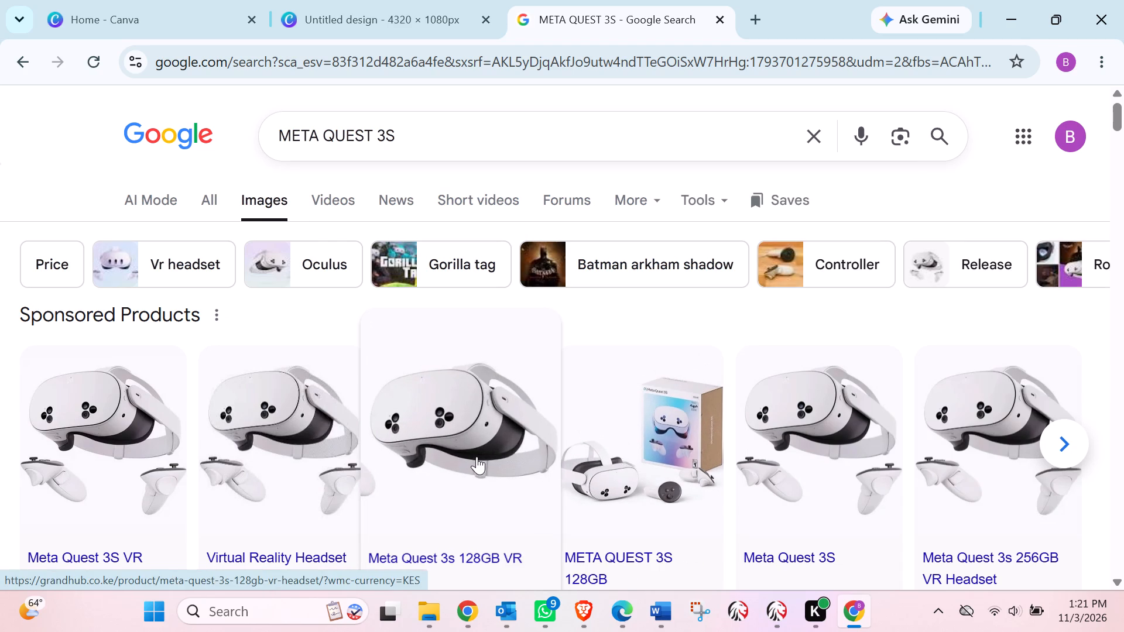
pyautogui.scroll(-1, 509, 424)
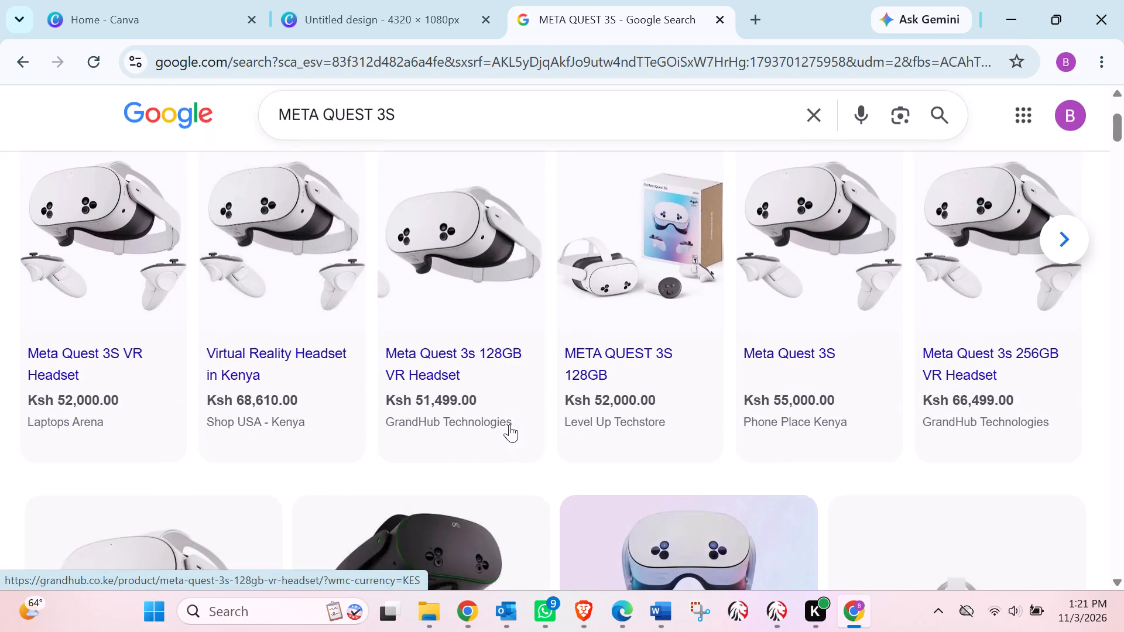
pyautogui.scroll(-5, 509, 424)
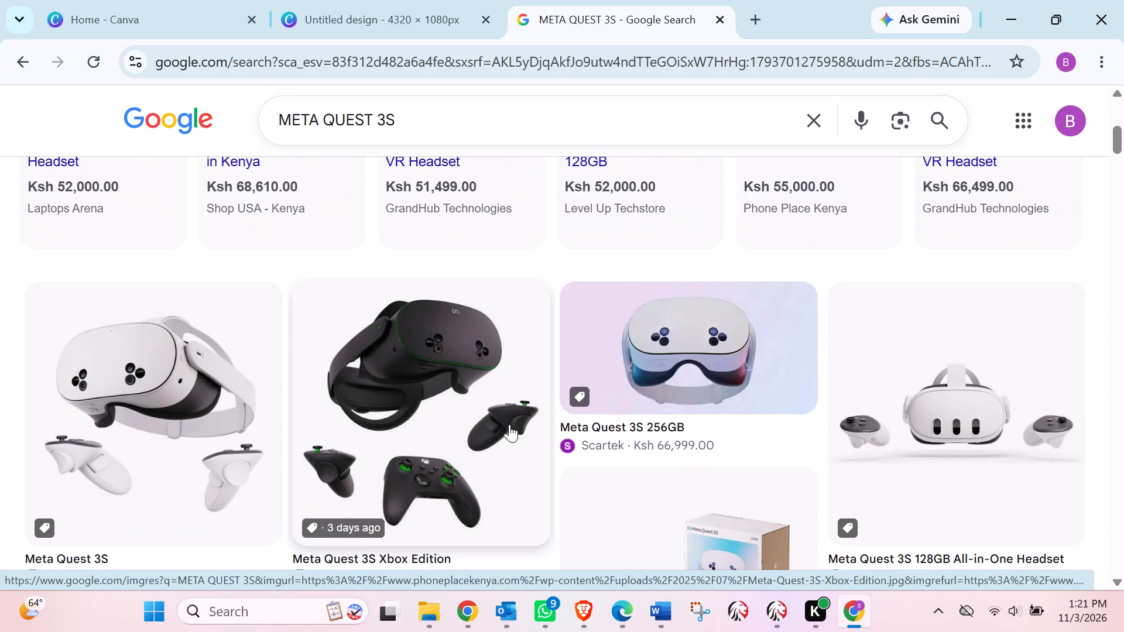
pyautogui.scroll(-1, 509, 424)
pyautogui.scroll(5, 509, 424)
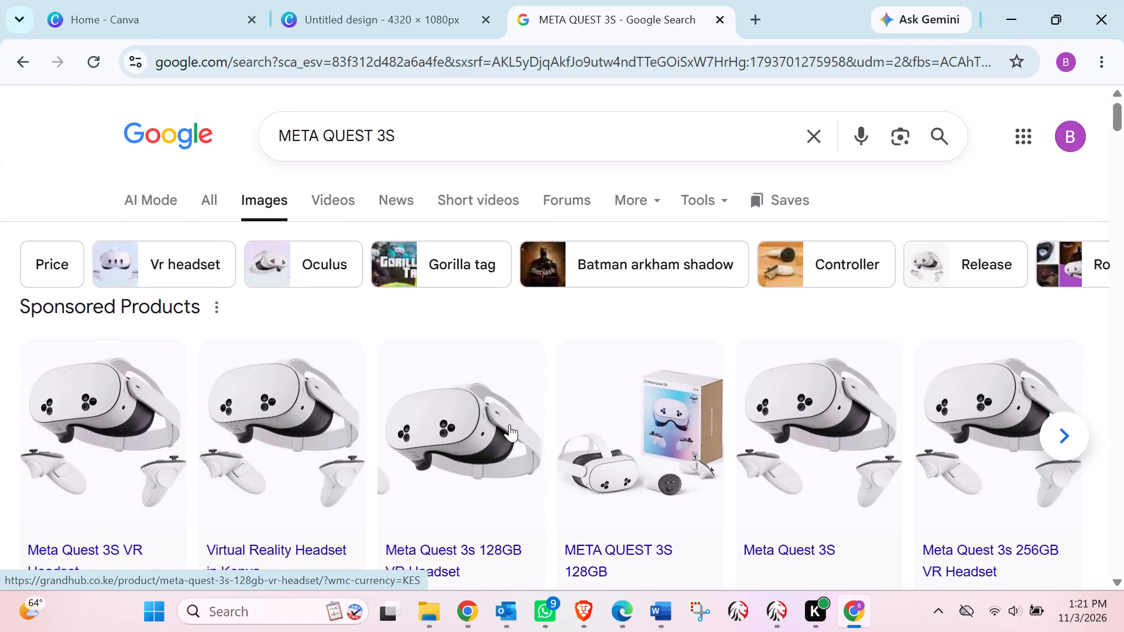
pyautogui.click(697, 449)
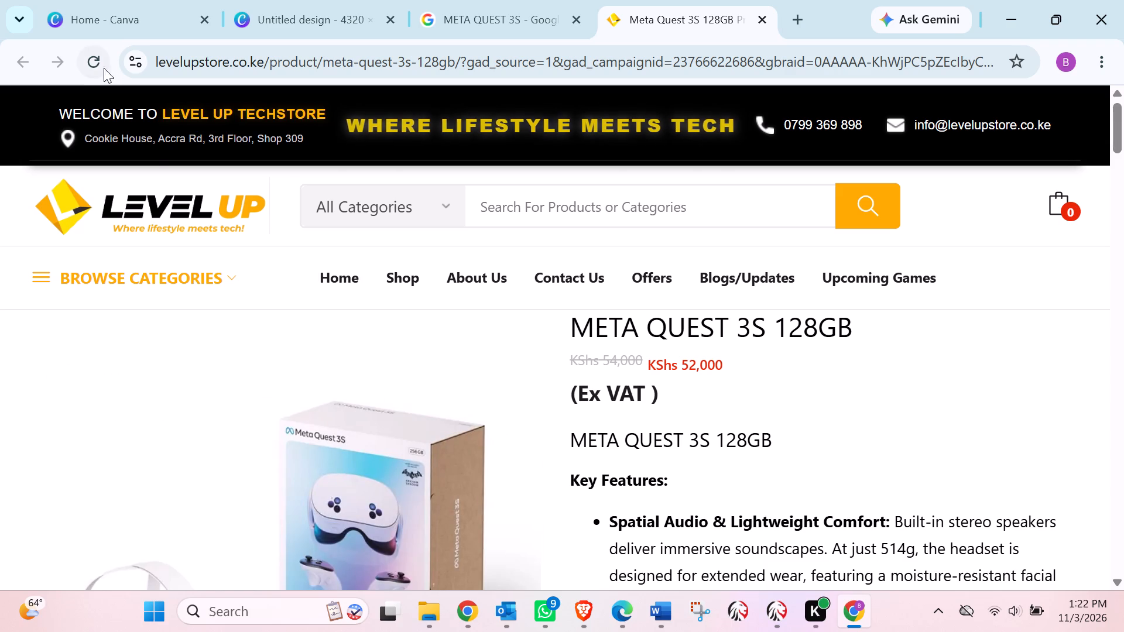
pyautogui.click(762, 24)
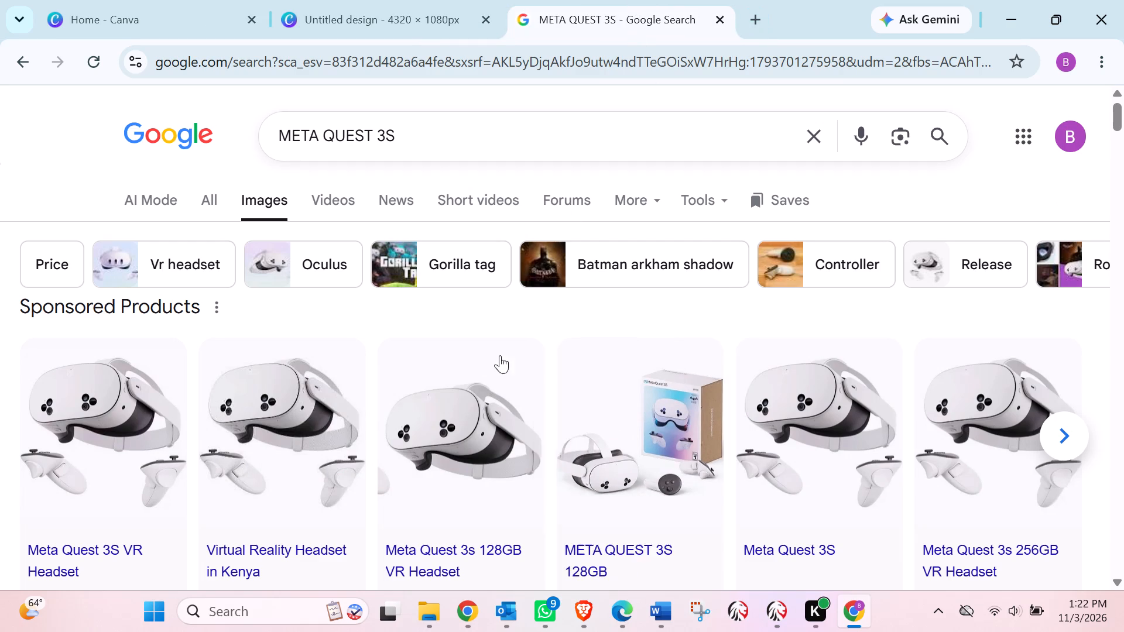
# Copy the META QUEST 3S 128GB image showing the headset with its box and drop it into the Canva design's first frame.
pyautogui.rightClick(662, 420)
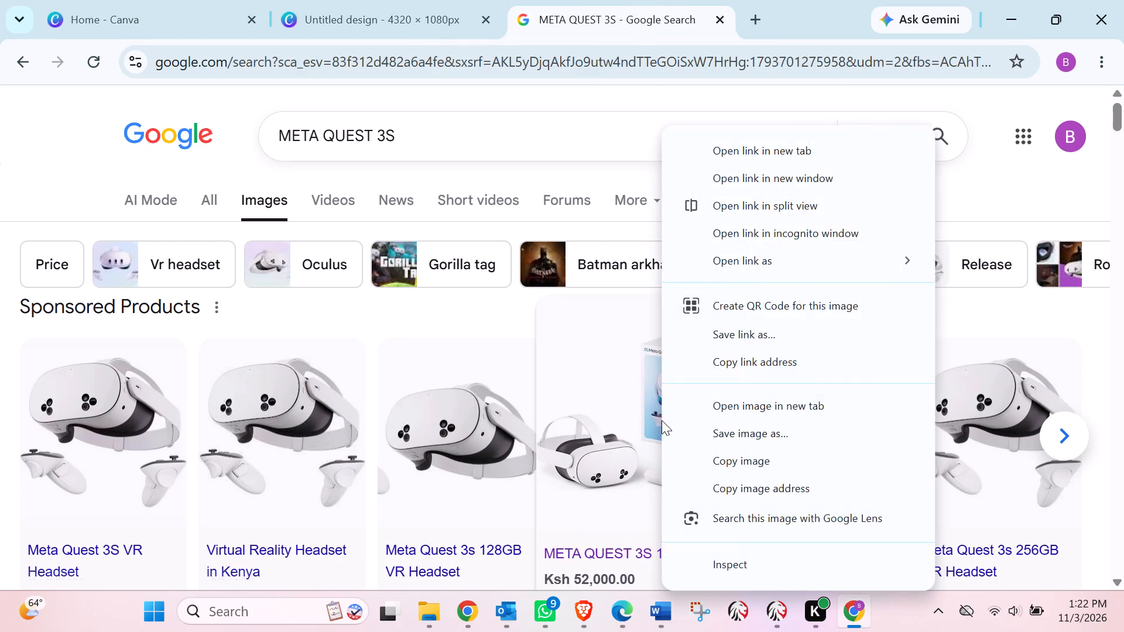
pyautogui.click(724, 458)
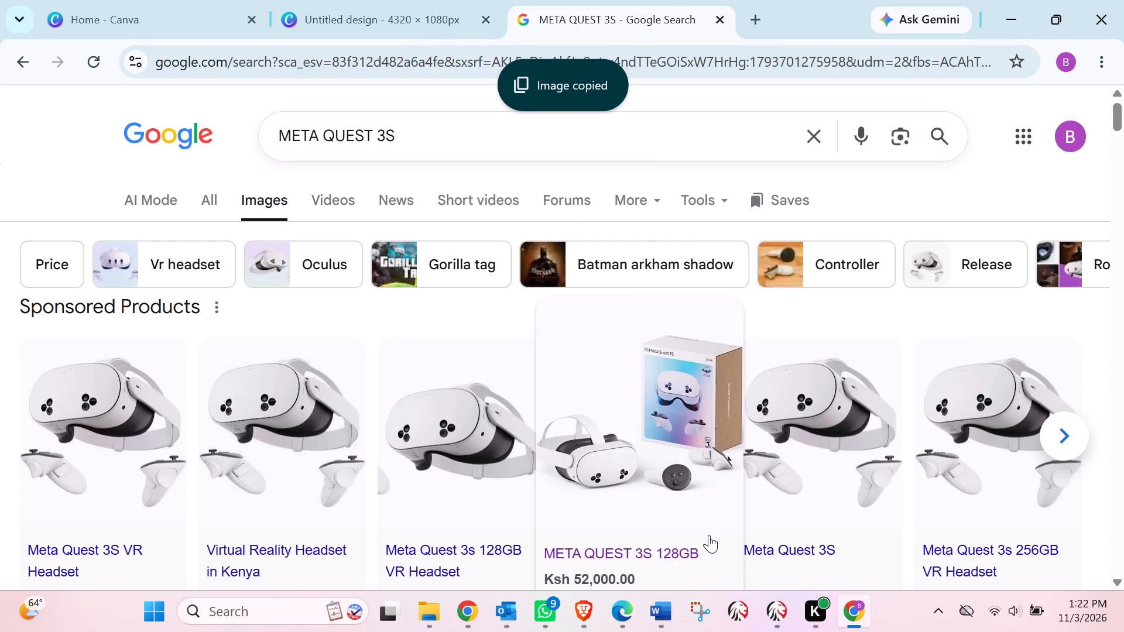
pyautogui.click(396, 20)
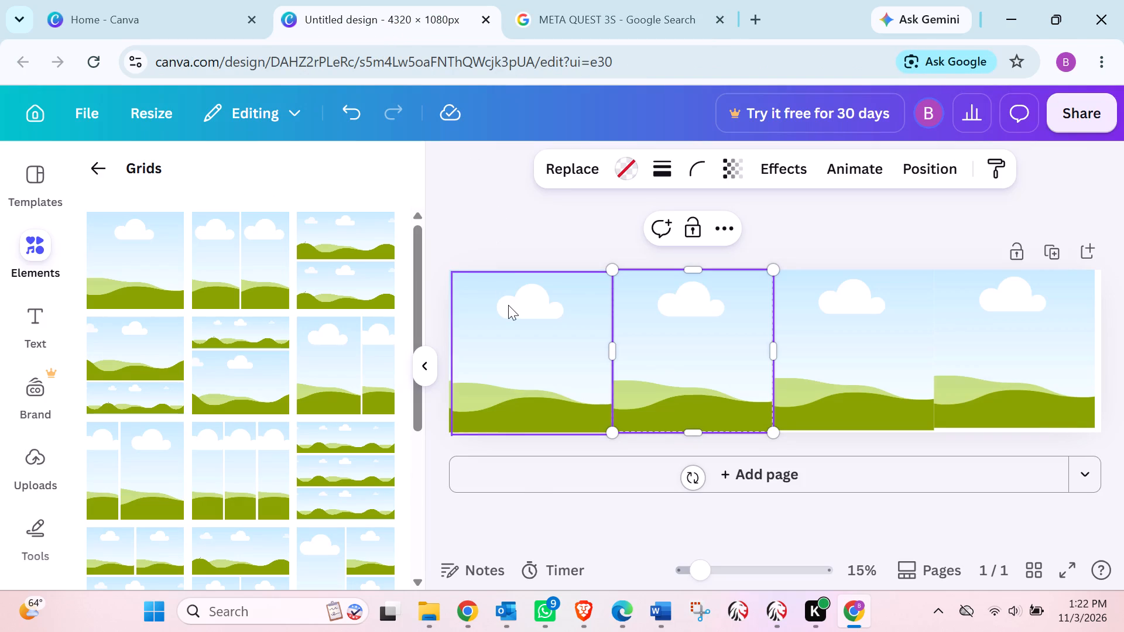
pyautogui.click(508, 305)
pyautogui.hotkey('ctrl', 'v')
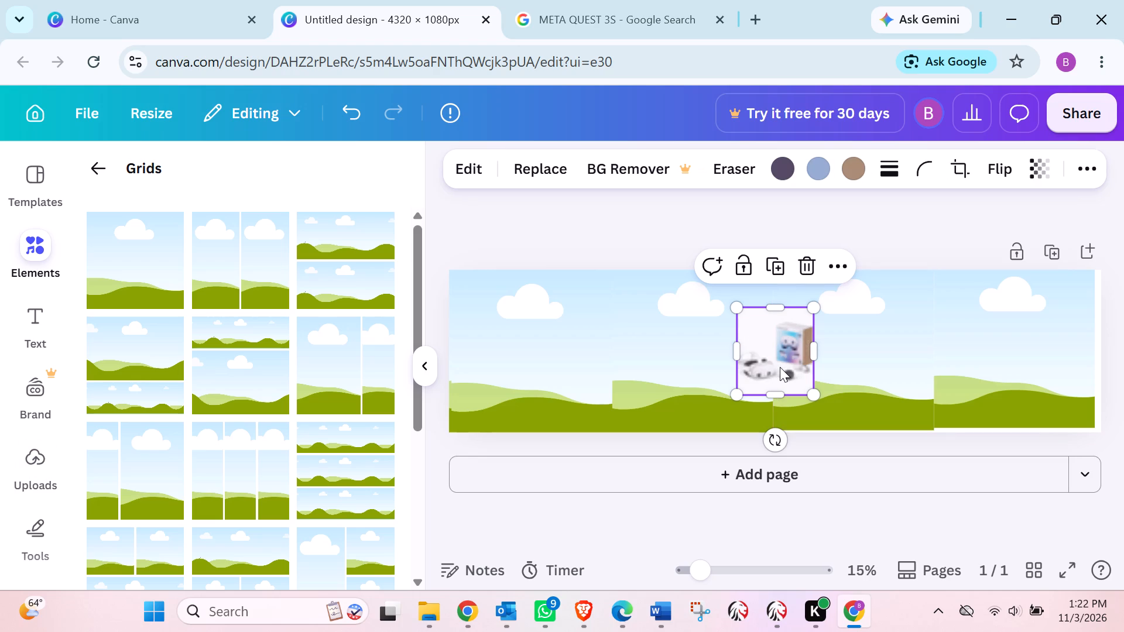
pyautogui.moveTo(780, 367); pyautogui.dragTo(584, 360)
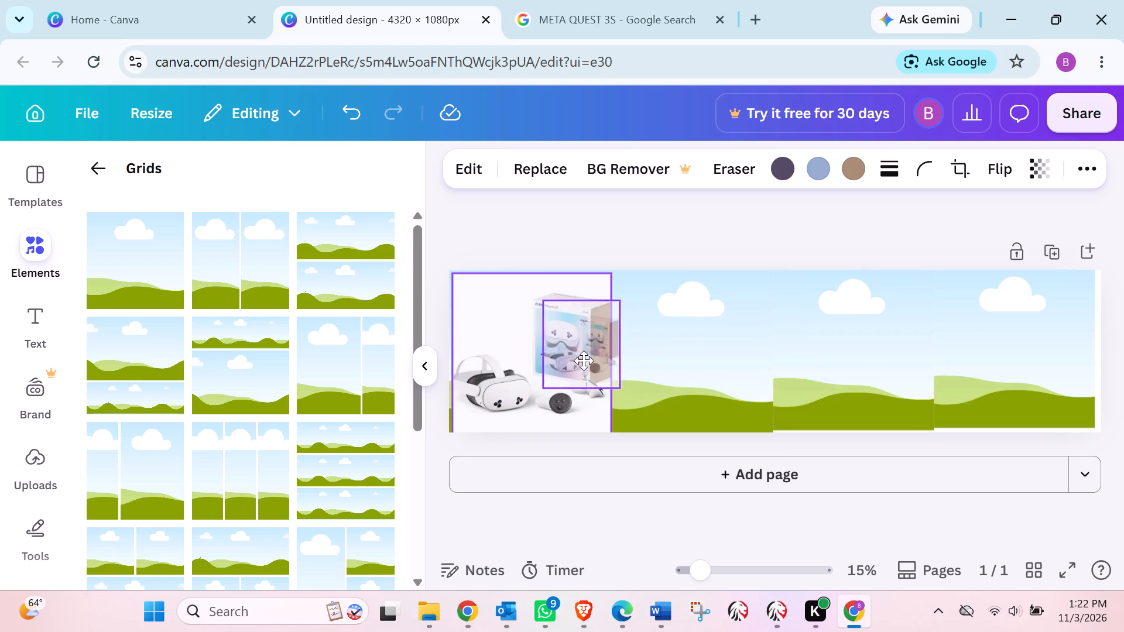
pyautogui.moveTo(584, 360); pyautogui.dragTo(586, 362)
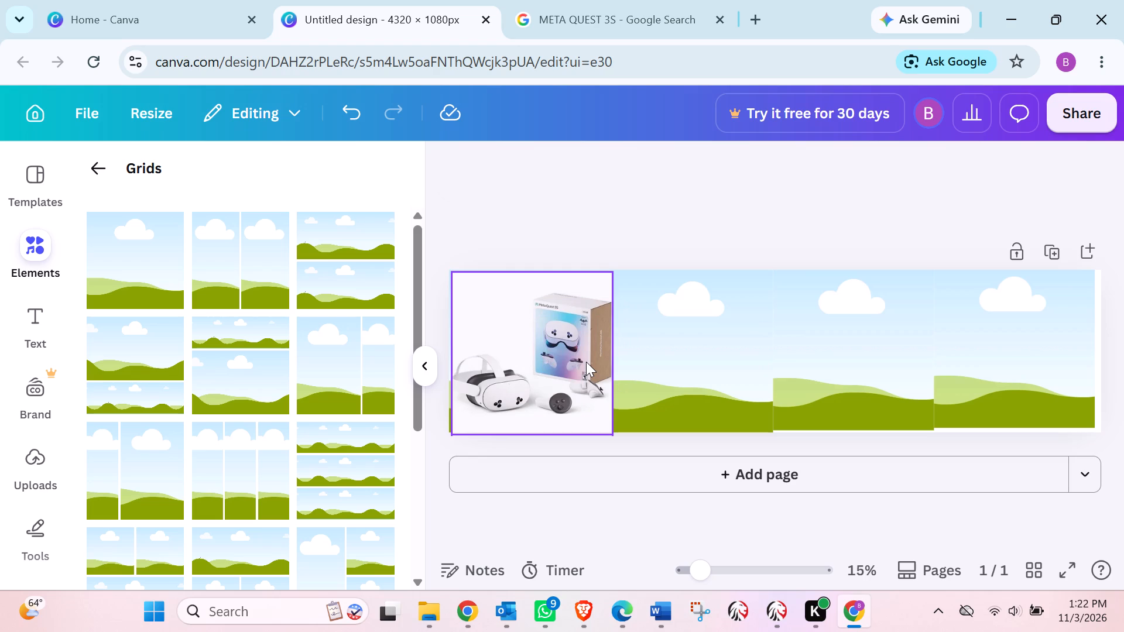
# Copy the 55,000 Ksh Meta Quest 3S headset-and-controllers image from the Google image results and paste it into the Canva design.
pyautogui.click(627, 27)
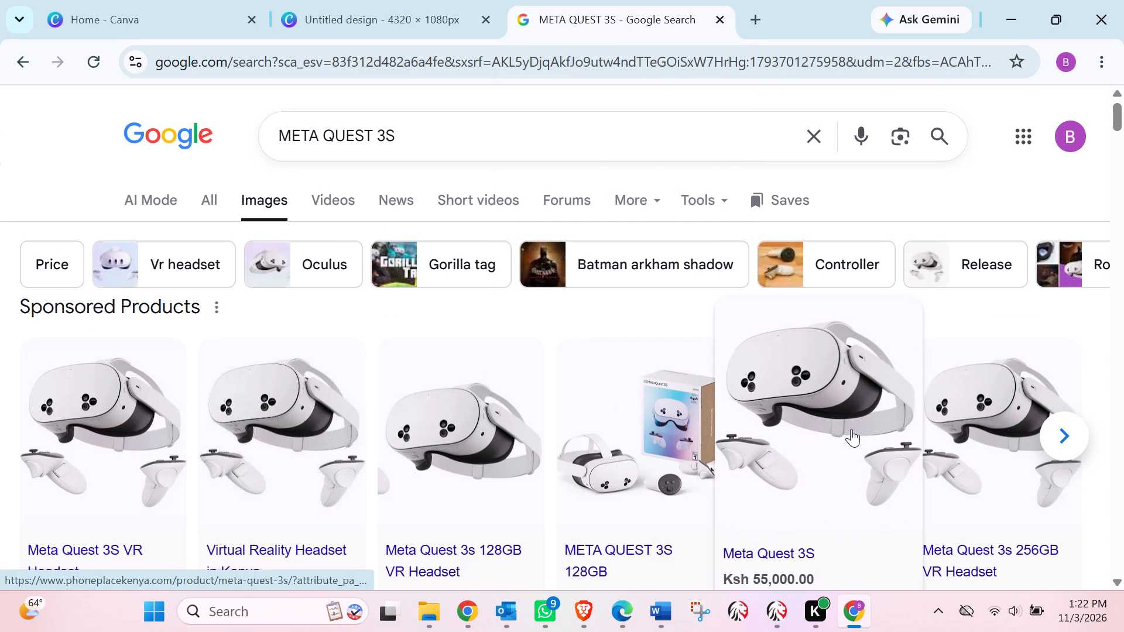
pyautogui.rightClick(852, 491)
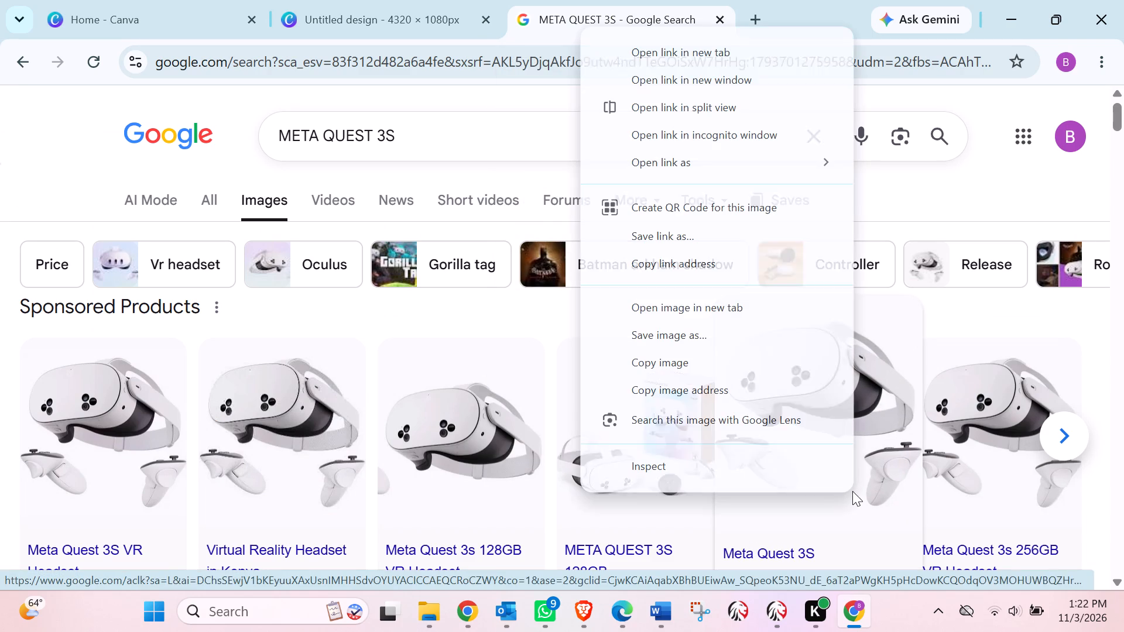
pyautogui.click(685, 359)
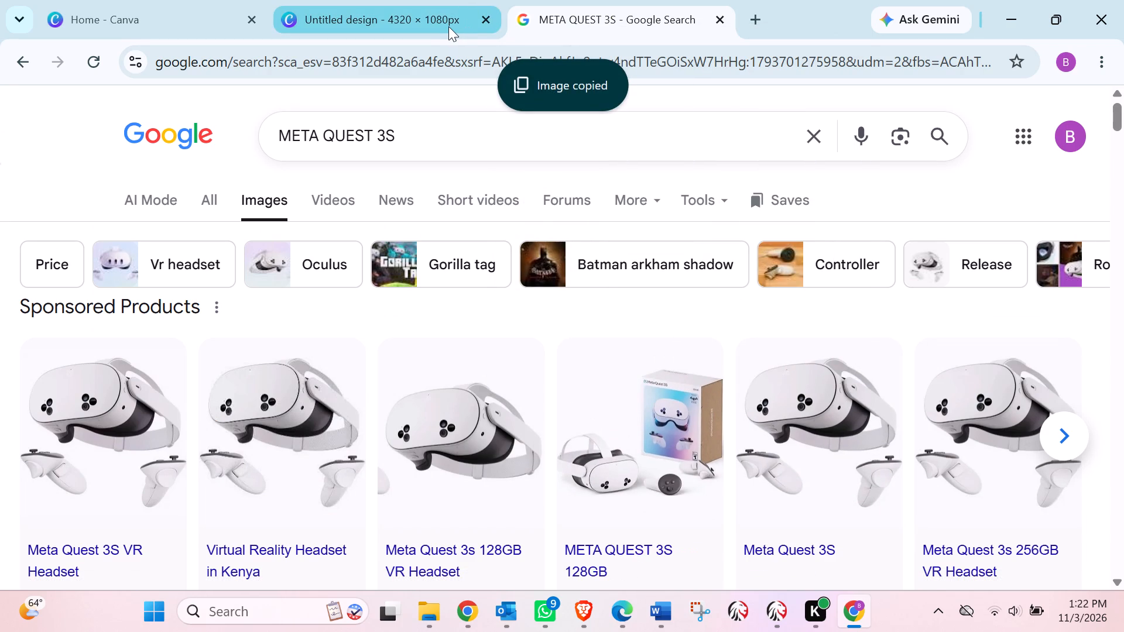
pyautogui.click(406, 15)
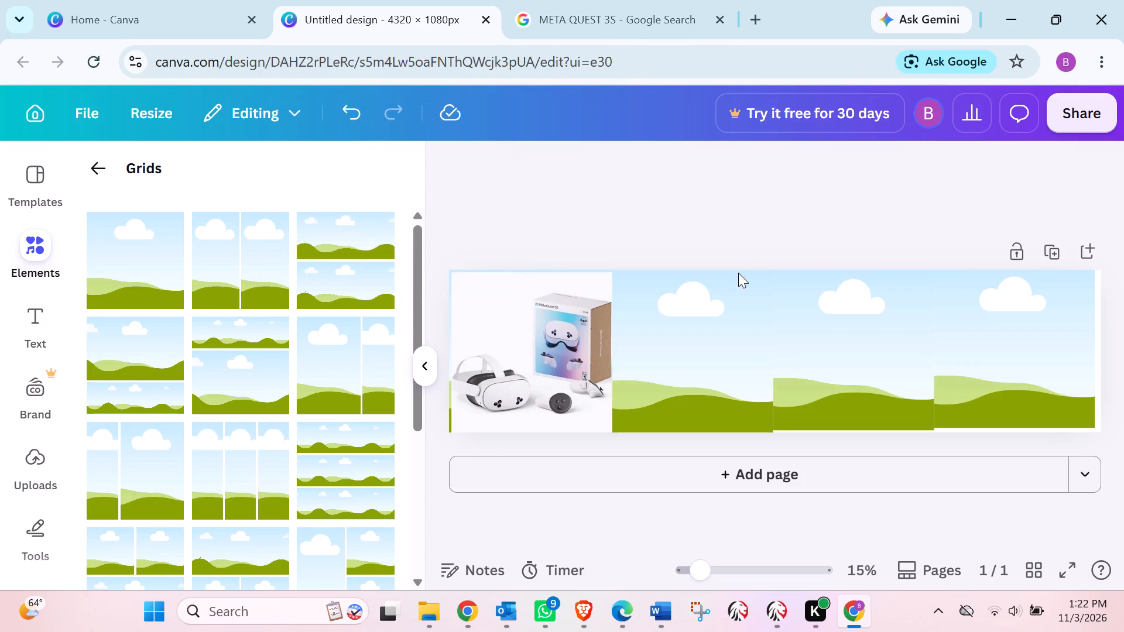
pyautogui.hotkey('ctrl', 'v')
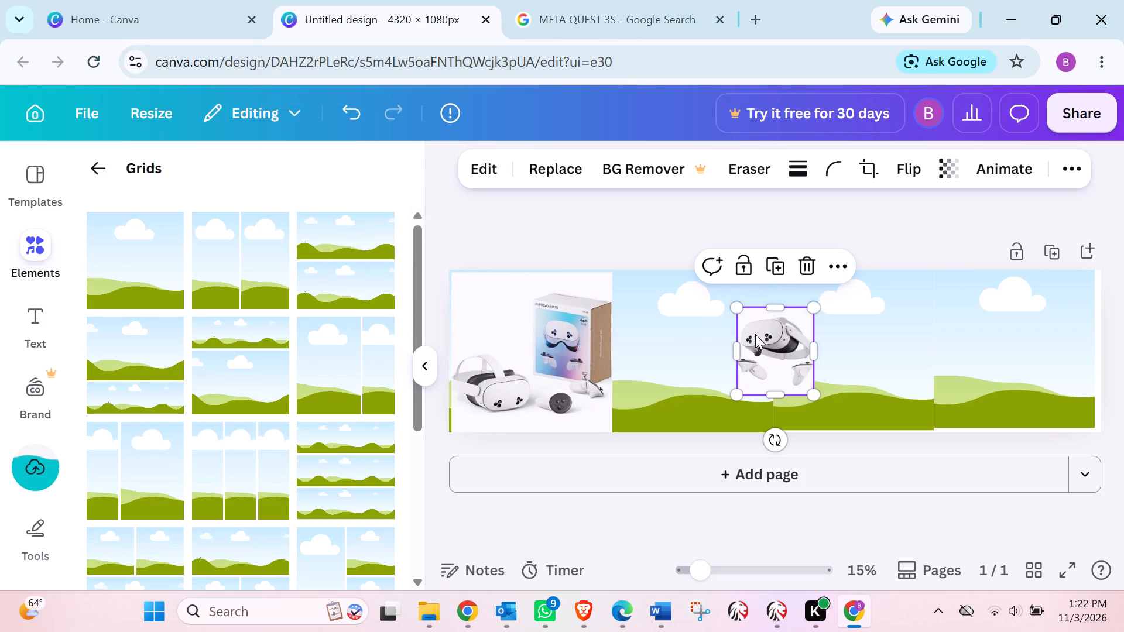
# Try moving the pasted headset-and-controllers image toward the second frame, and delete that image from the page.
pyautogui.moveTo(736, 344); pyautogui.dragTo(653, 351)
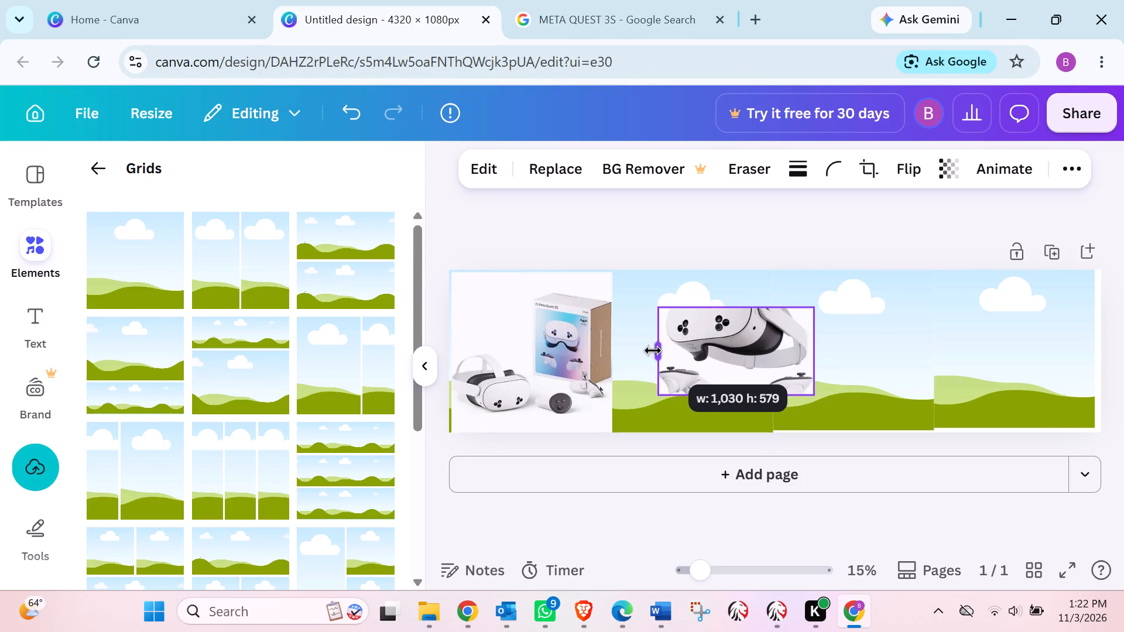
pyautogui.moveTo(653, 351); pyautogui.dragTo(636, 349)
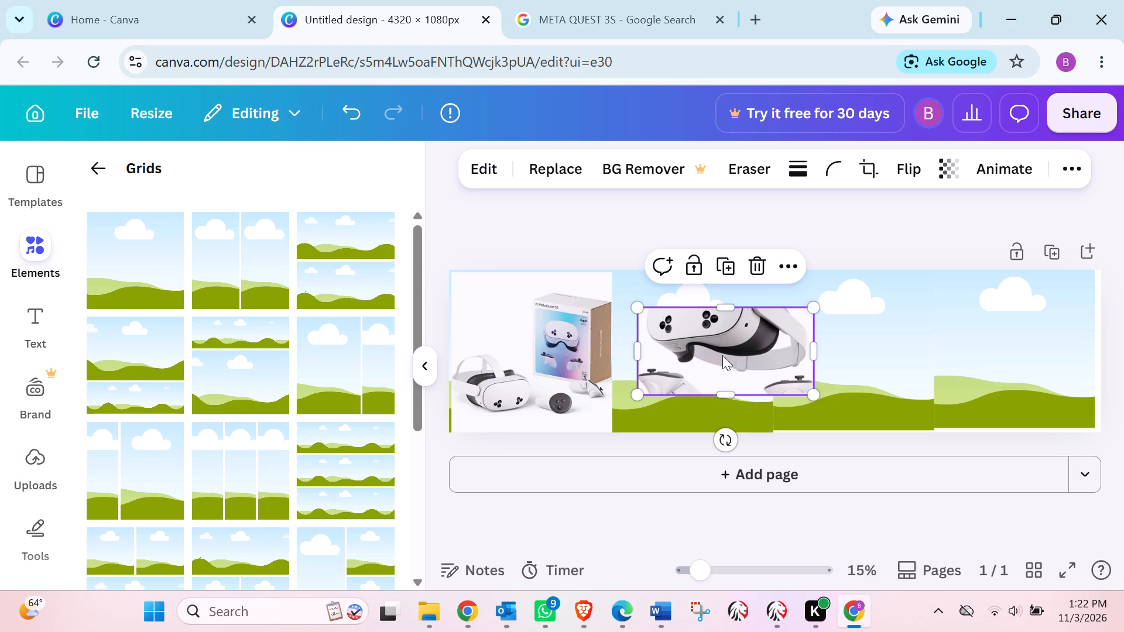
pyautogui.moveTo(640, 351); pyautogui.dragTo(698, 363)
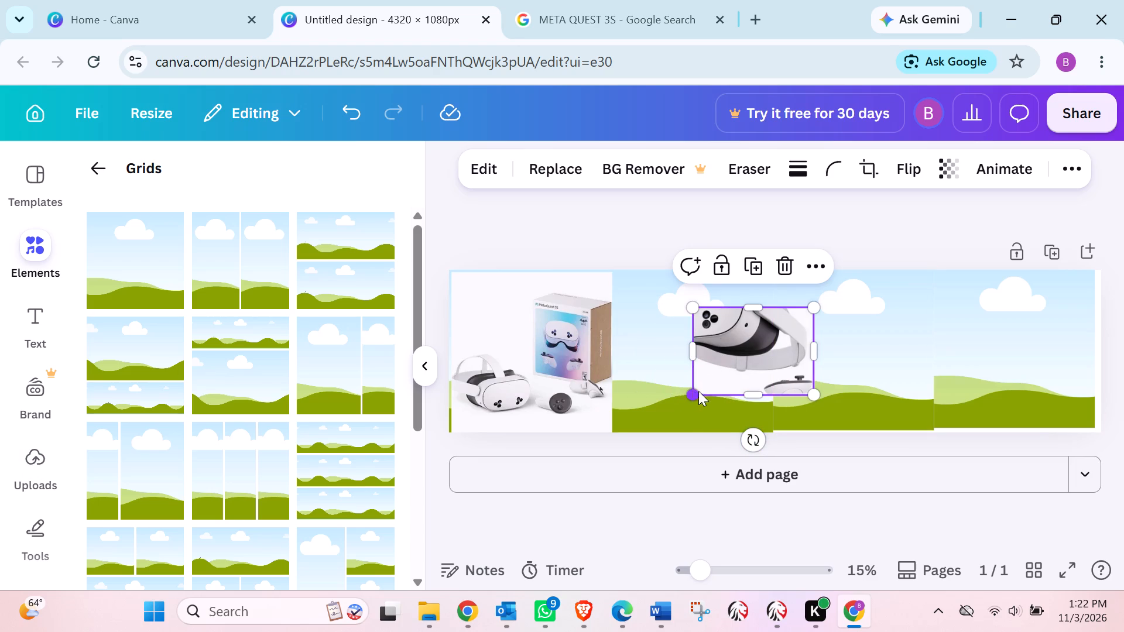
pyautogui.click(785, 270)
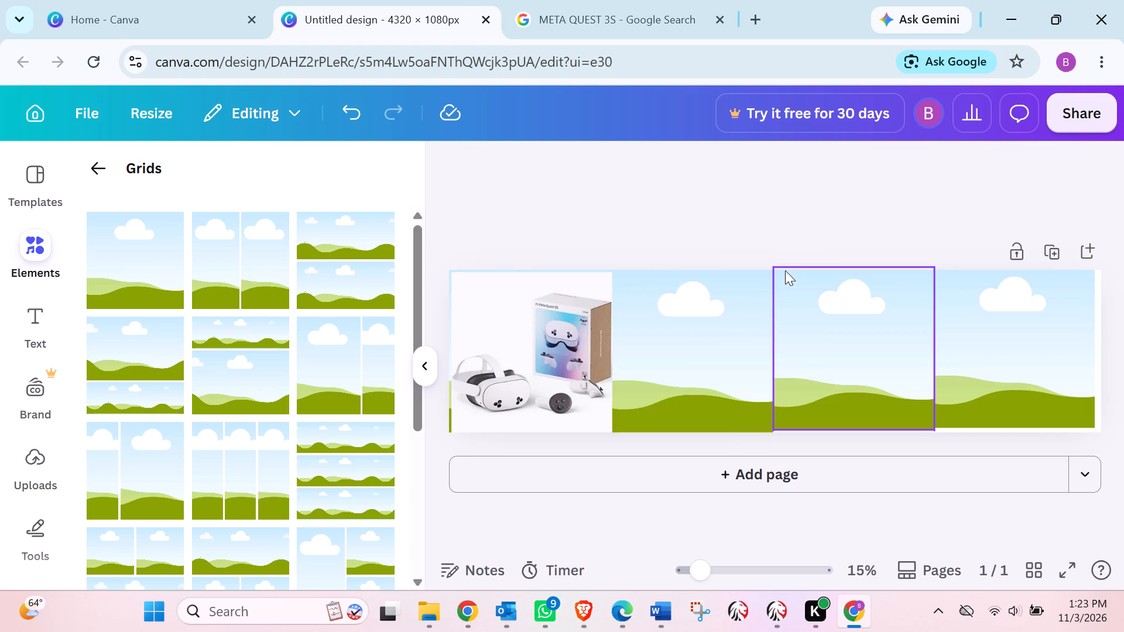
# Paste the copied headset-and-controllers image again and drop it into the second frame of the design.
pyautogui.hotkey('ctrl', 'v')
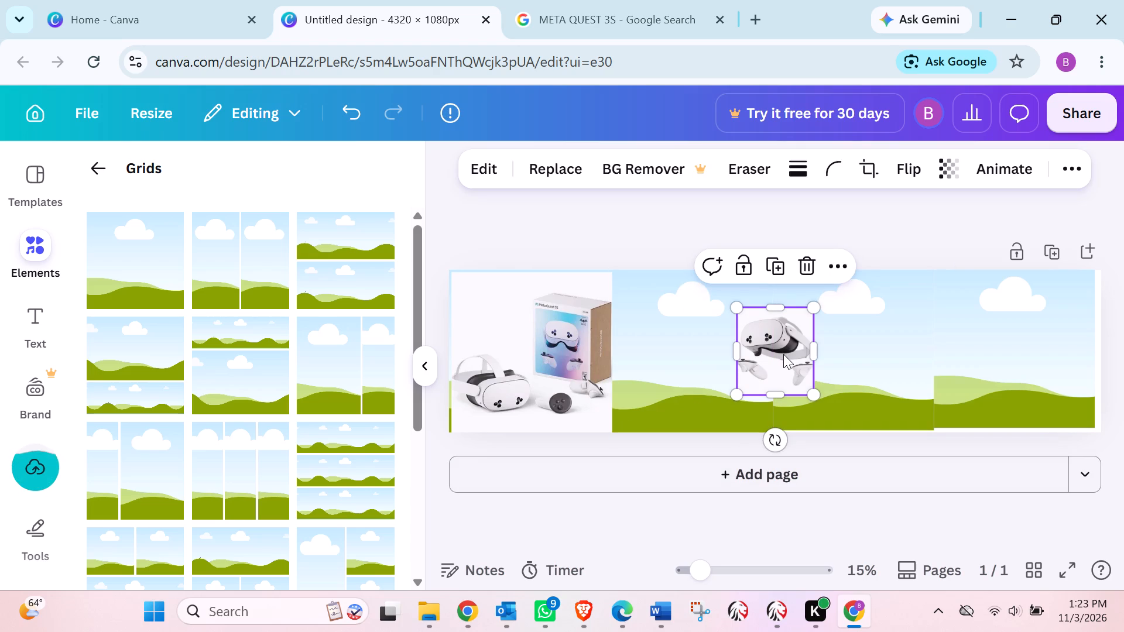
pyautogui.moveTo(783, 354); pyautogui.dragTo(788, 349)
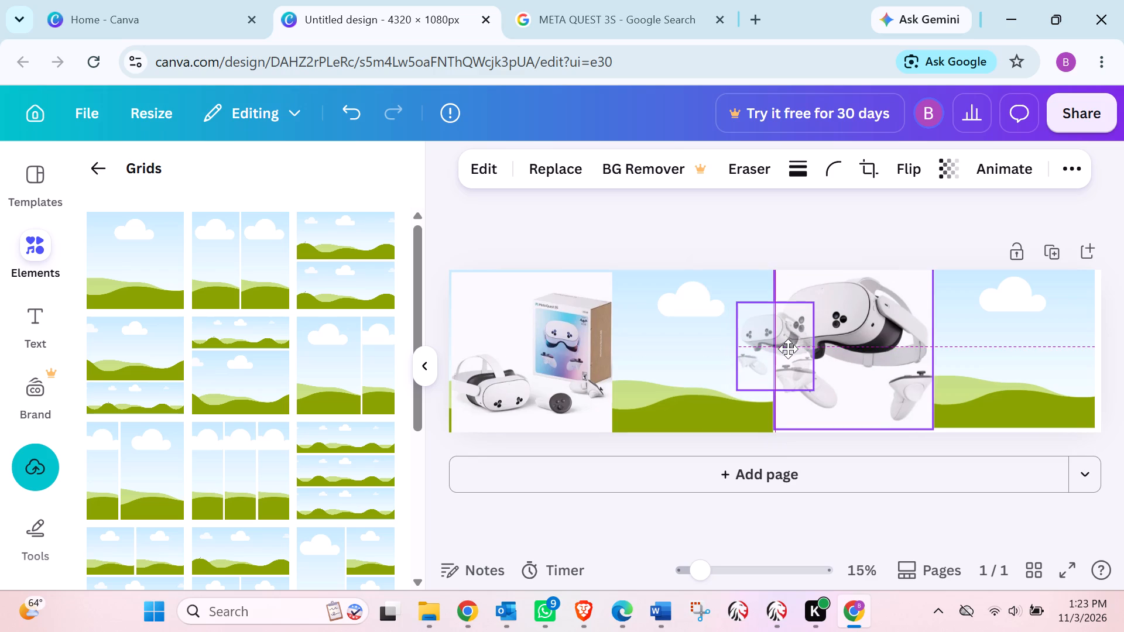
pyautogui.moveTo(788, 349); pyautogui.dragTo(734, 356)
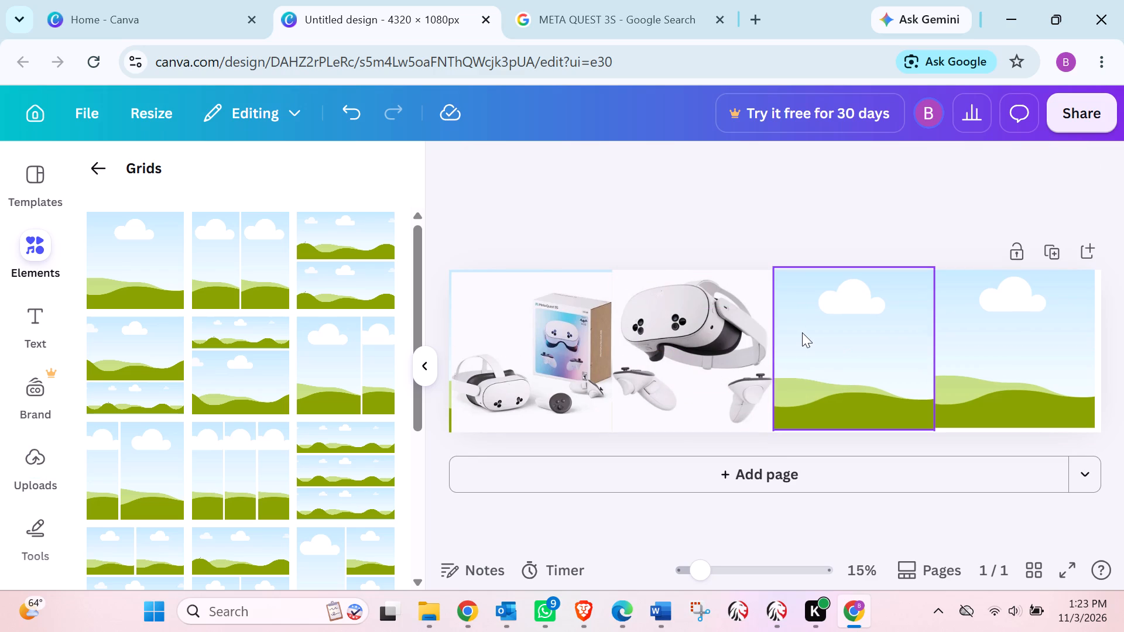
# Copy the Meta Quest 3s 128GB VR Headset image from the Google results and drop it into the Canva design's third frame.
pyautogui.click(642, 7)
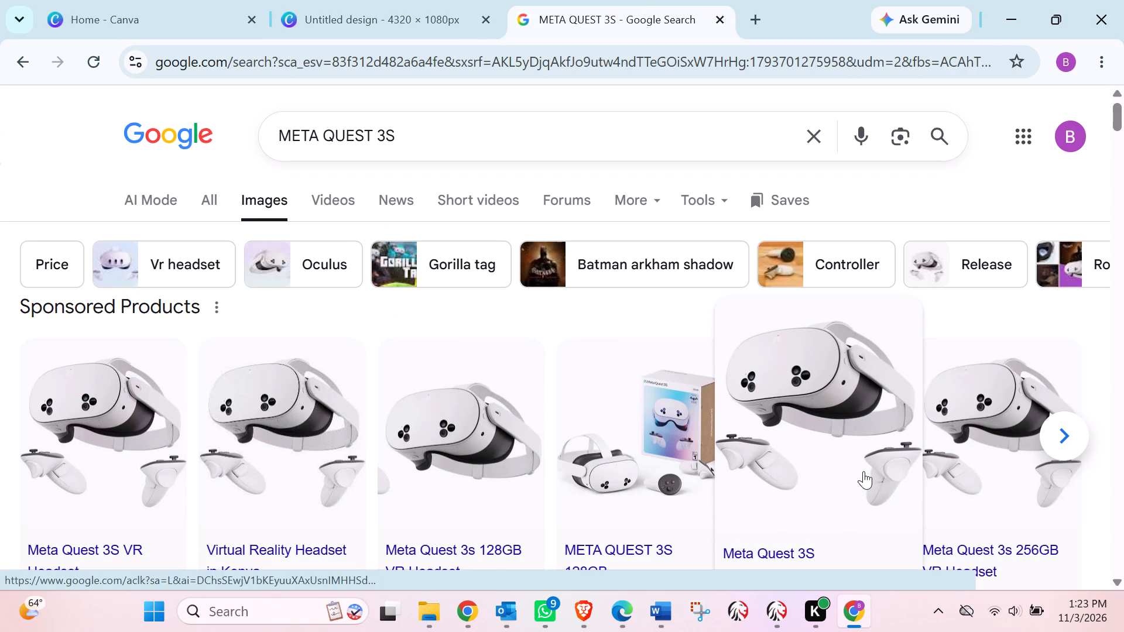
pyautogui.rightClick(495, 456)
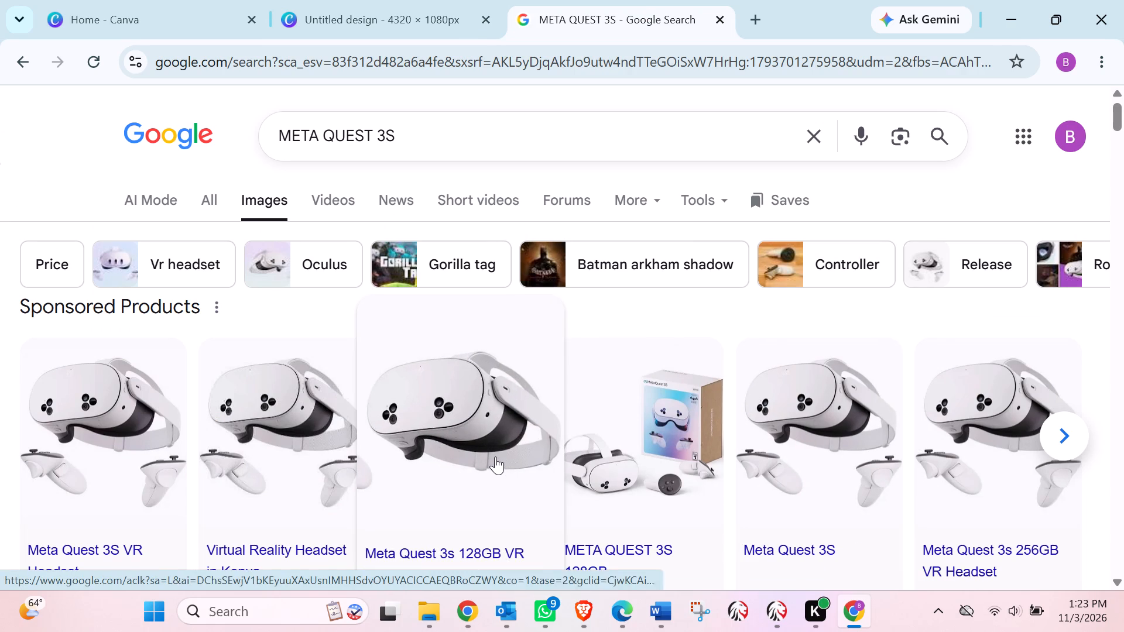
pyautogui.click(604, 457)
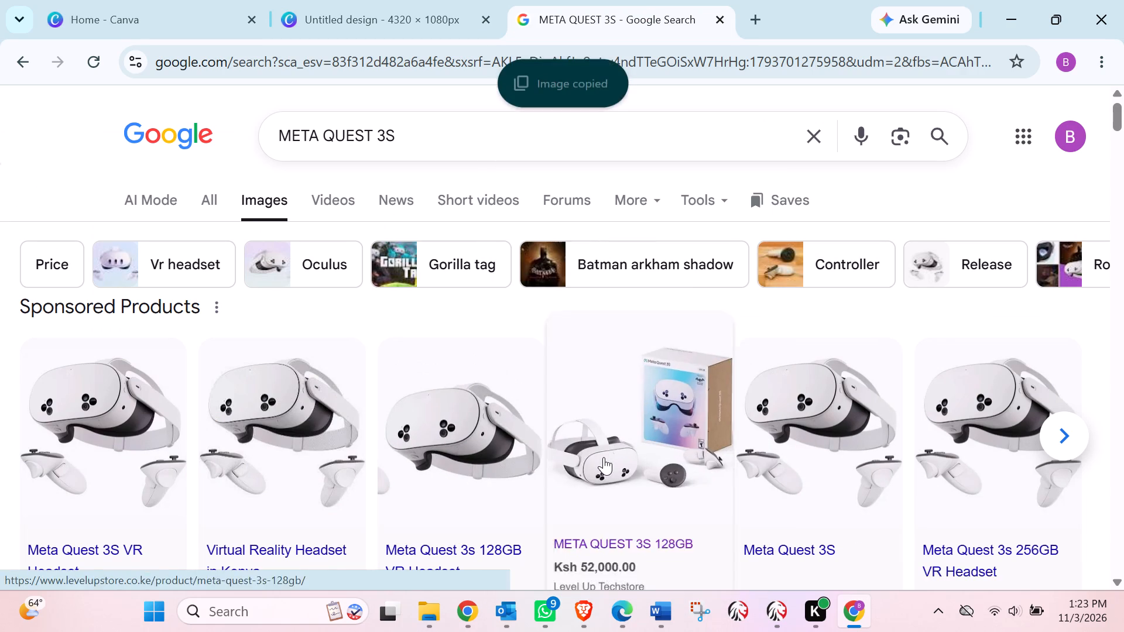
pyautogui.click(438, 17)
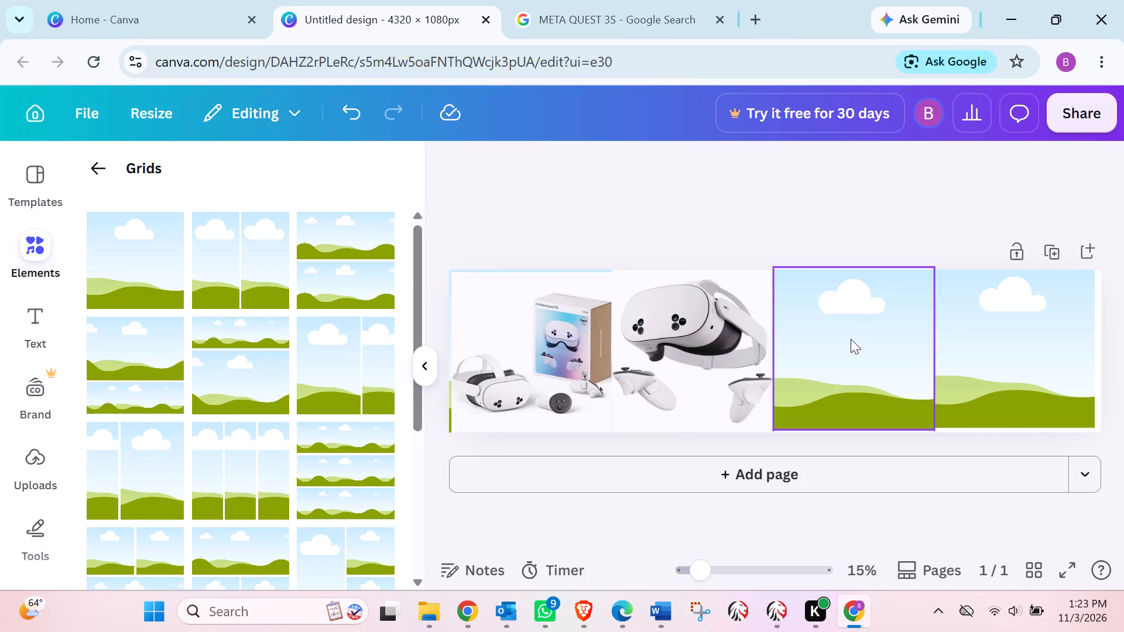
pyautogui.hotkey('ctrl', 'v')
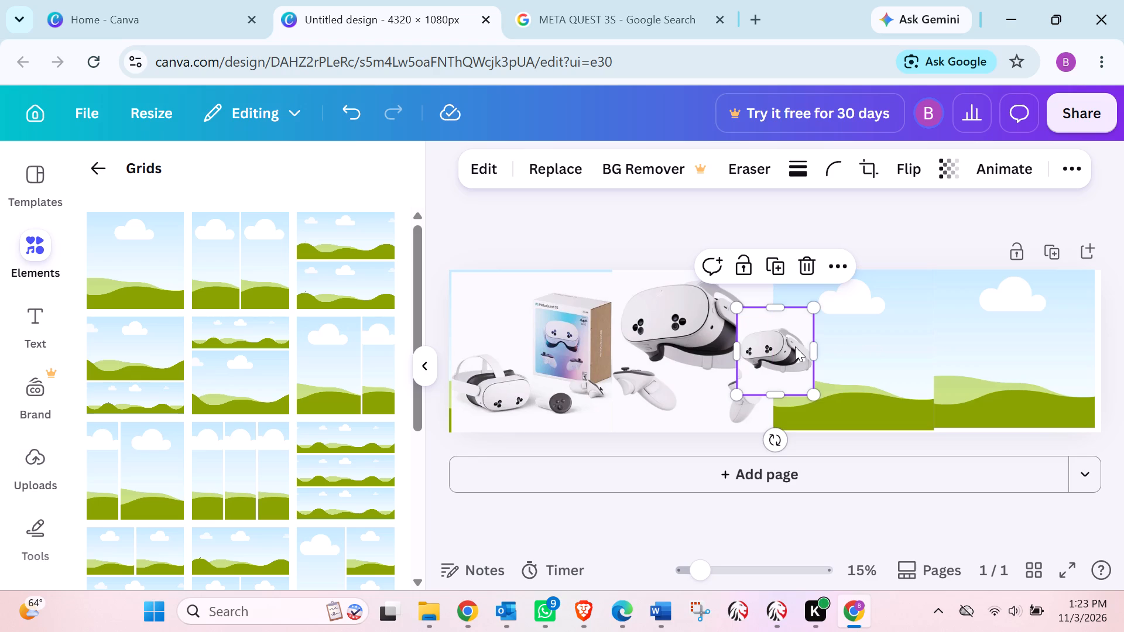
pyautogui.moveTo(795, 346); pyautogui.dragTo(832, 346)
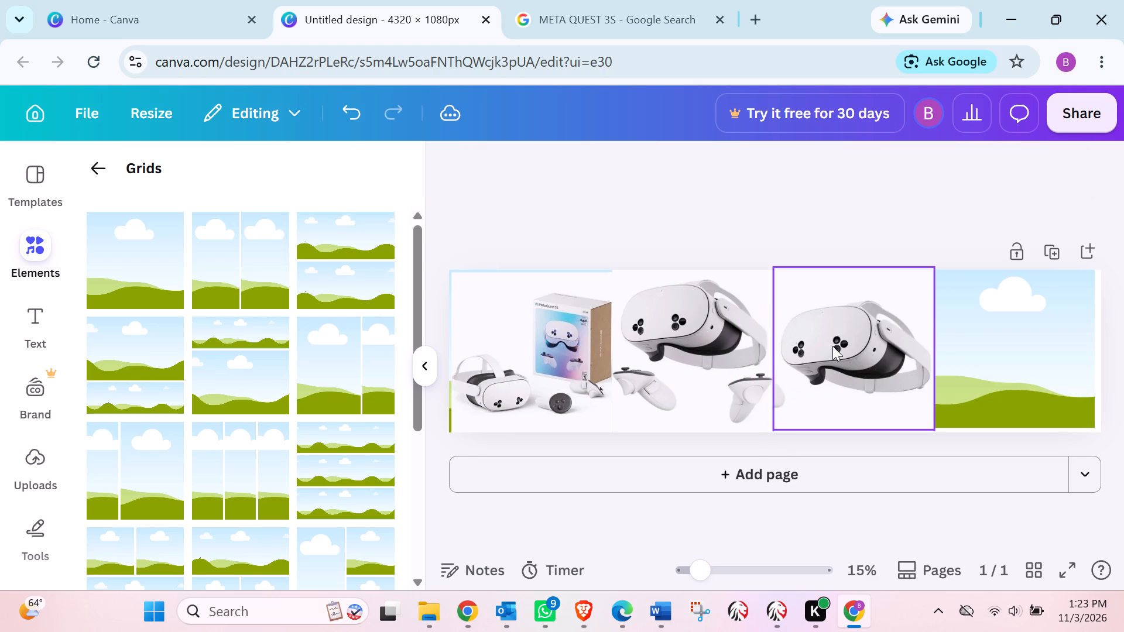
# Copy the Google image of the front-facing white headset between two controllers and drop it into the Canva design's fourth frame.
pyautogui.click(615, 19)
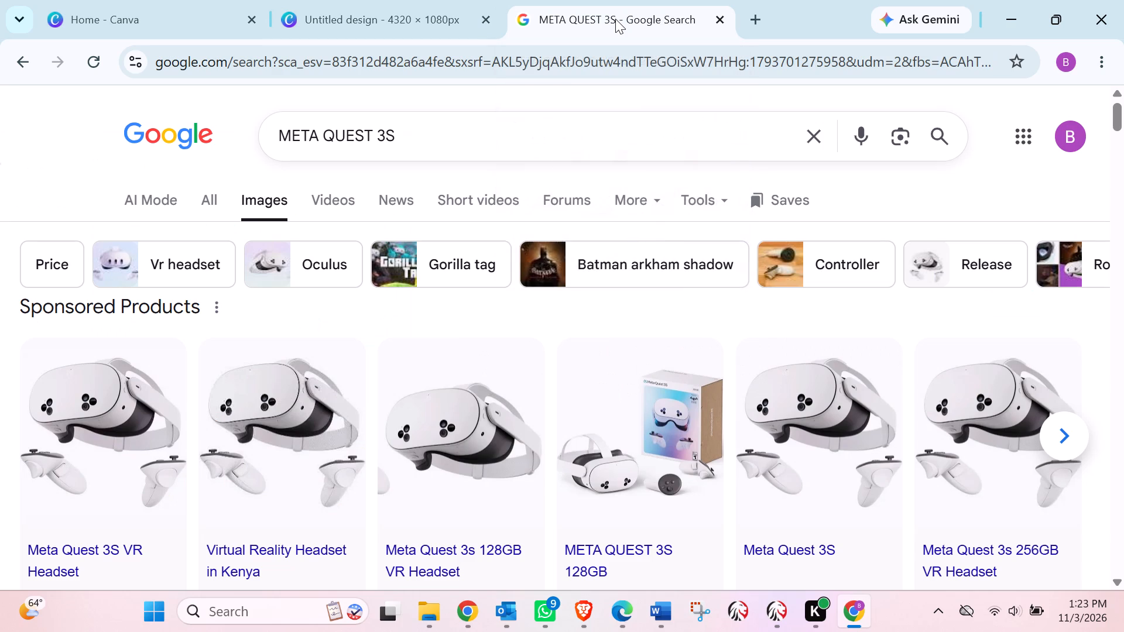
pyautogui.scroll(-5, 691, 352)
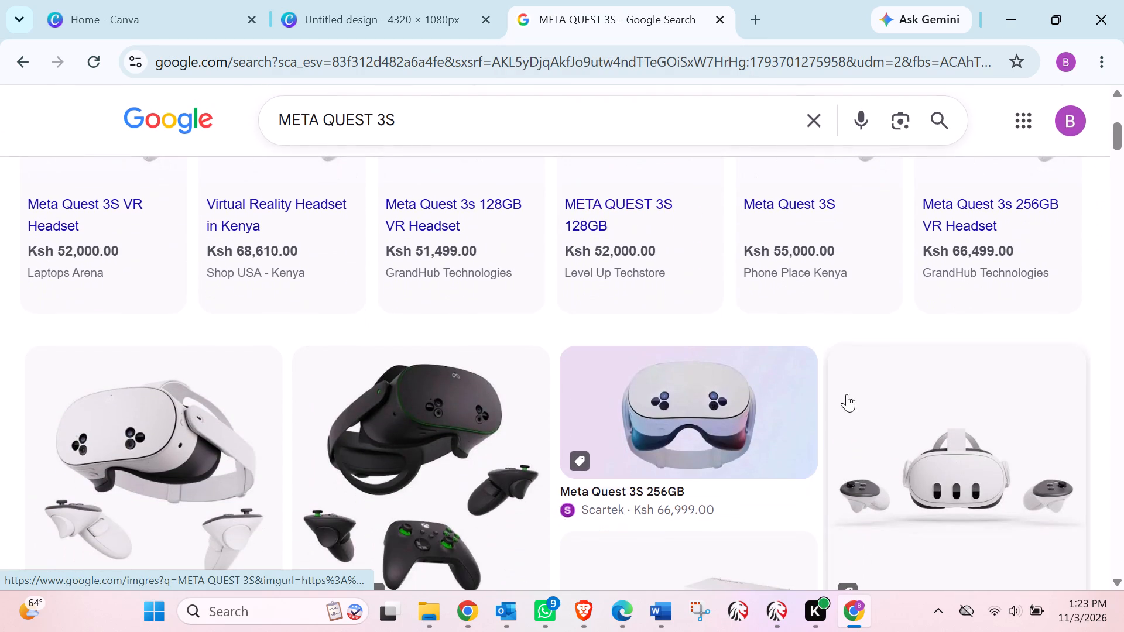
pyautogui.rightClick(967, 470)
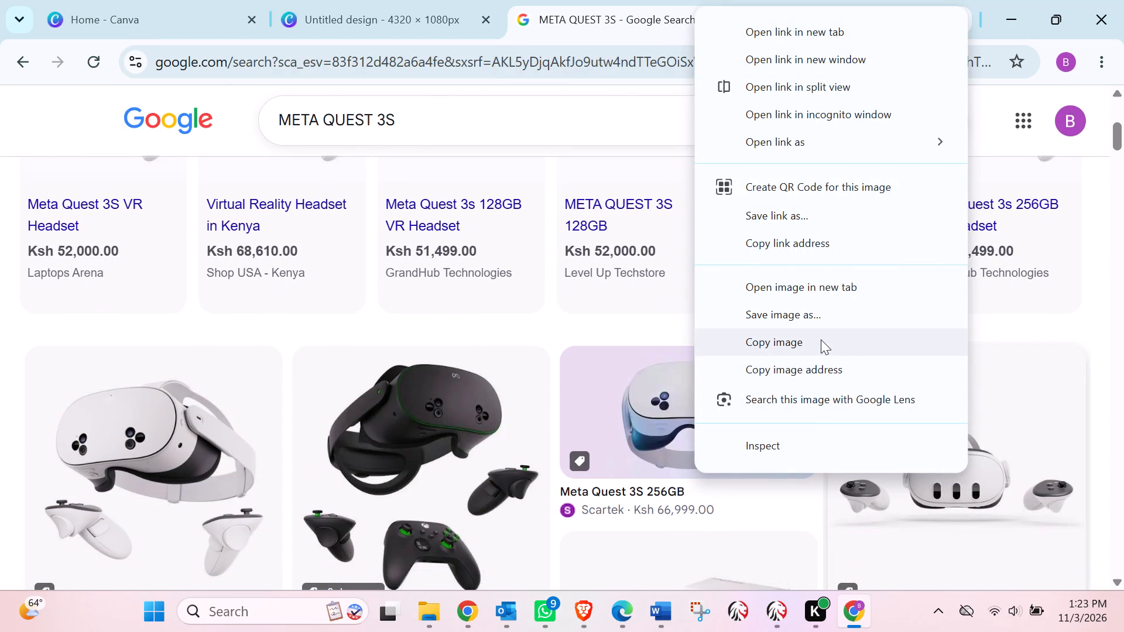
pyautogui.click(821, 339)
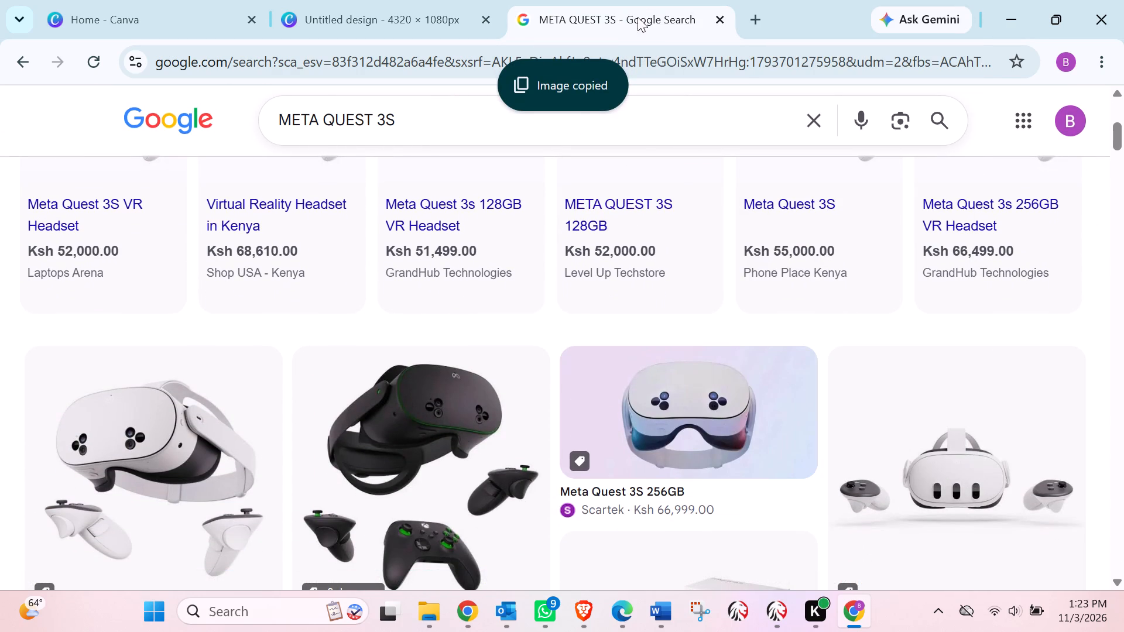
pyautogui.click(415, 23)
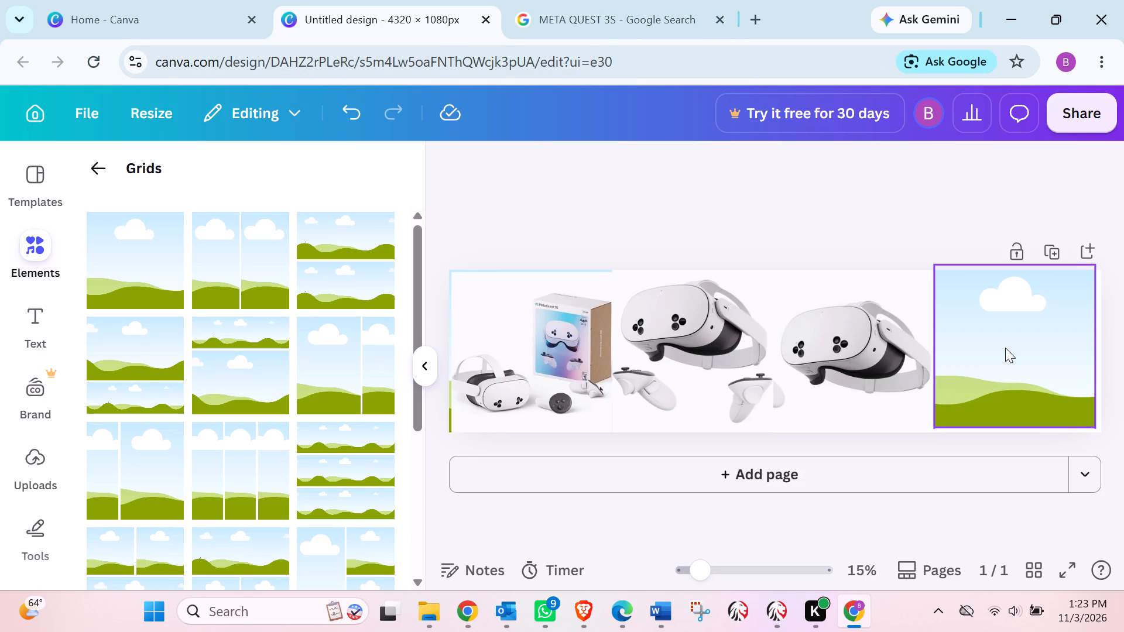
pyautogui.hotkey('ctrl', 'v')
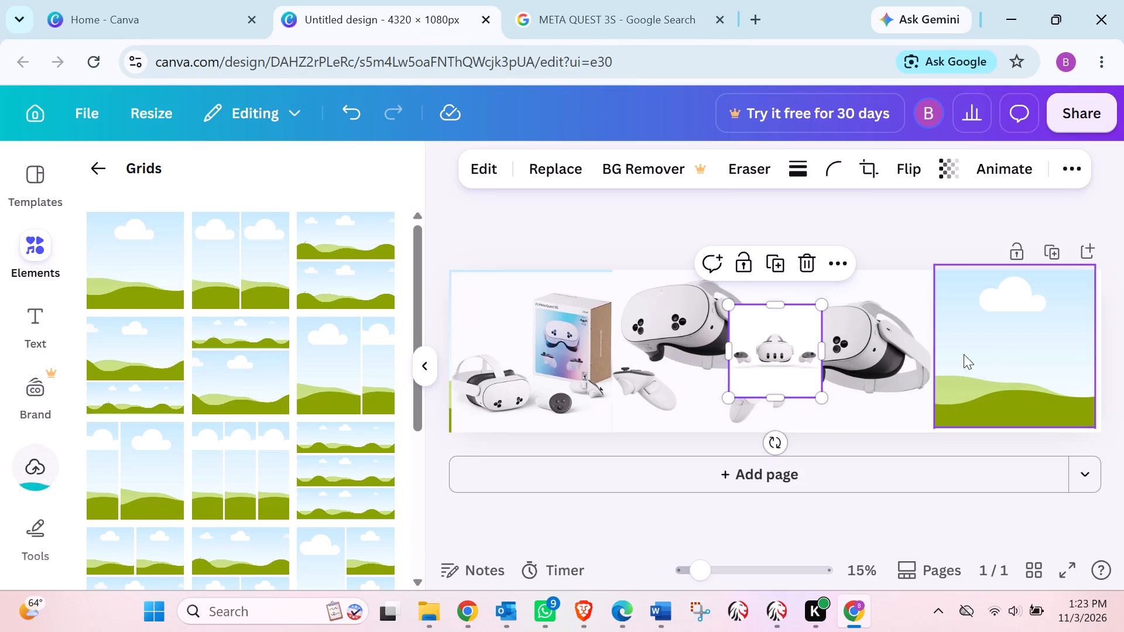
pyautogui.moveTo(787, 347); pyautogui.dragTo(1005, 341)
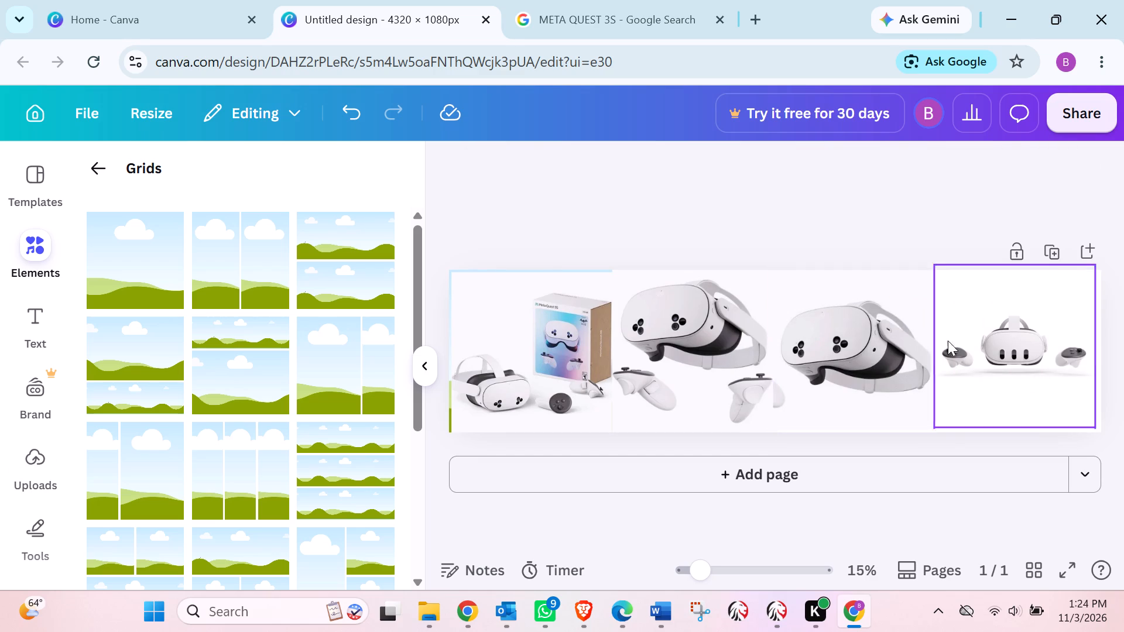
# Apply Upscale to the product images in all four frames, from the first to the fourth.
pyautogui.click(588, 358)
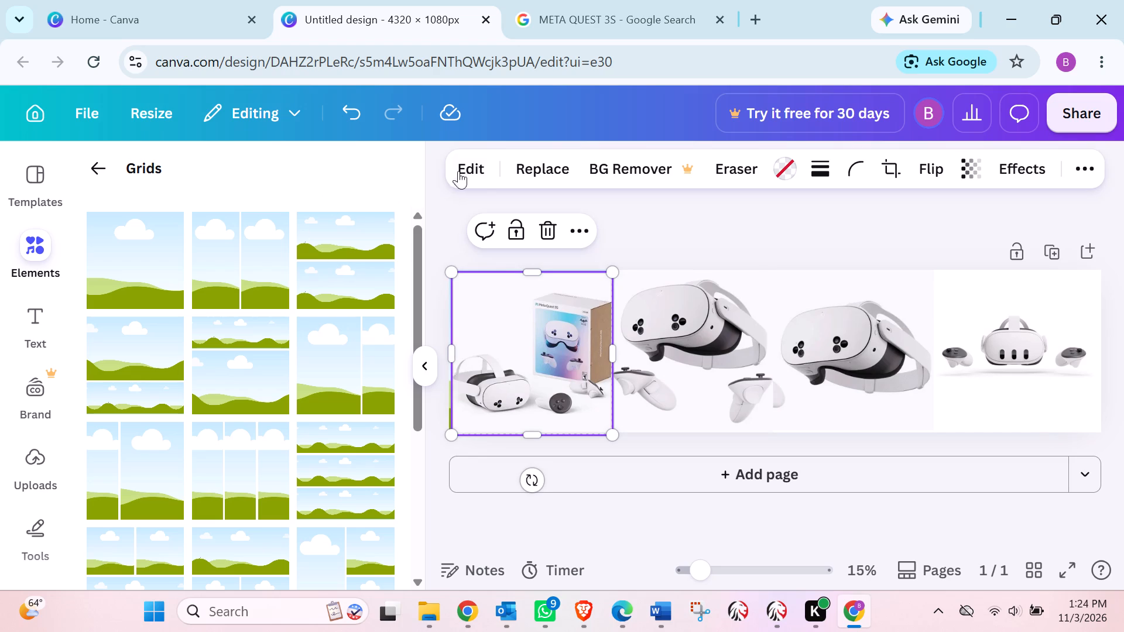
pyautogui.click(473, 166)
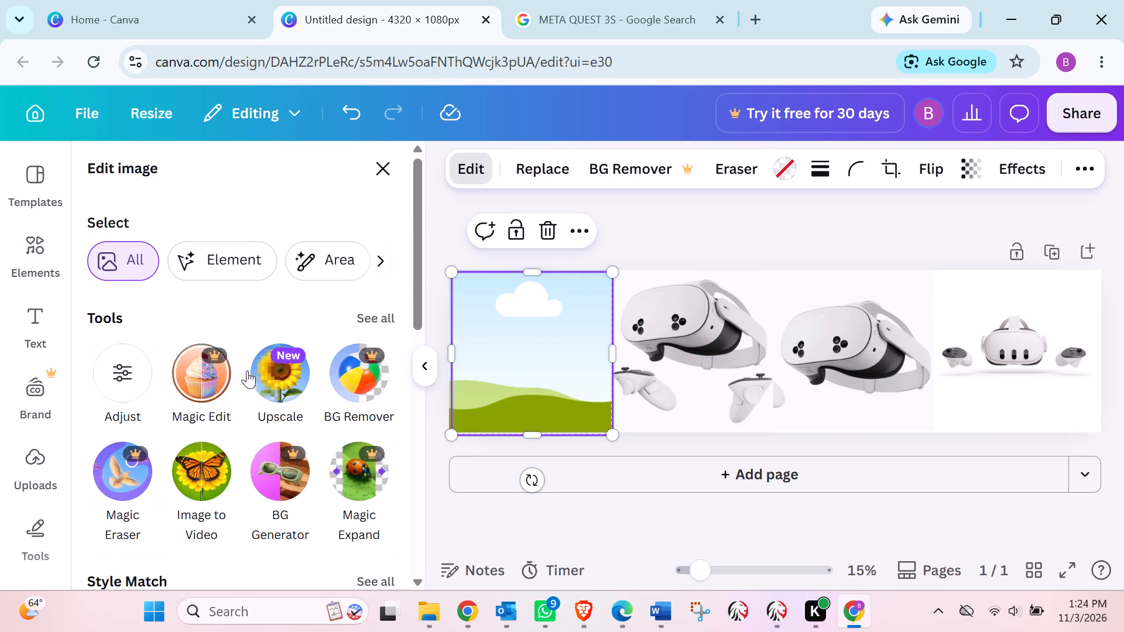
pyautogui.click(279, 372)
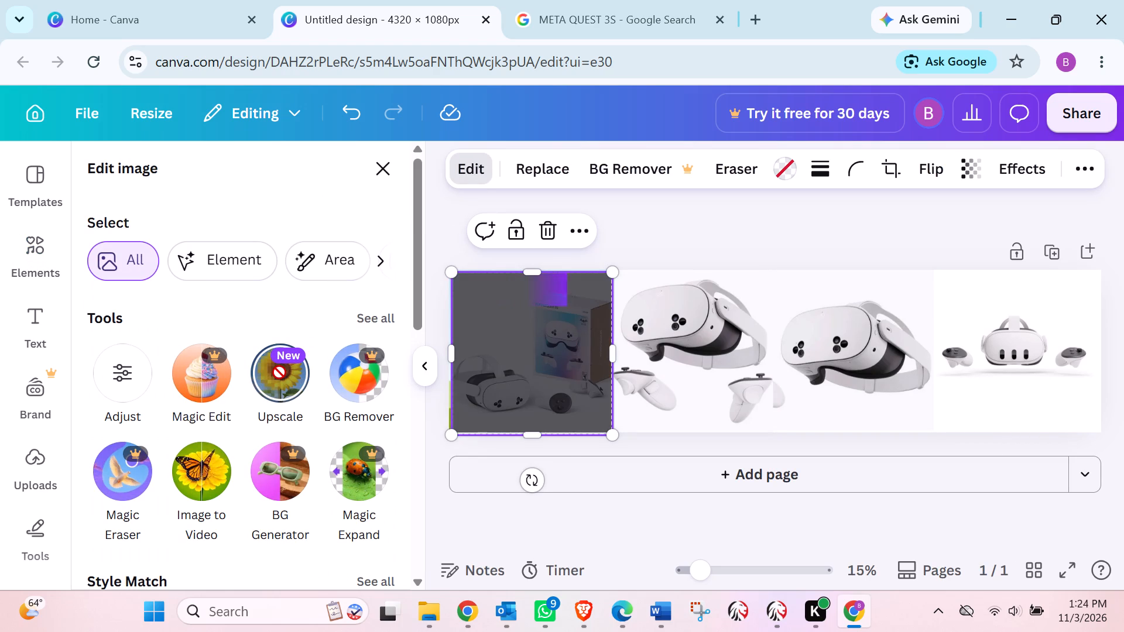
pyautogui.click(660, 317)
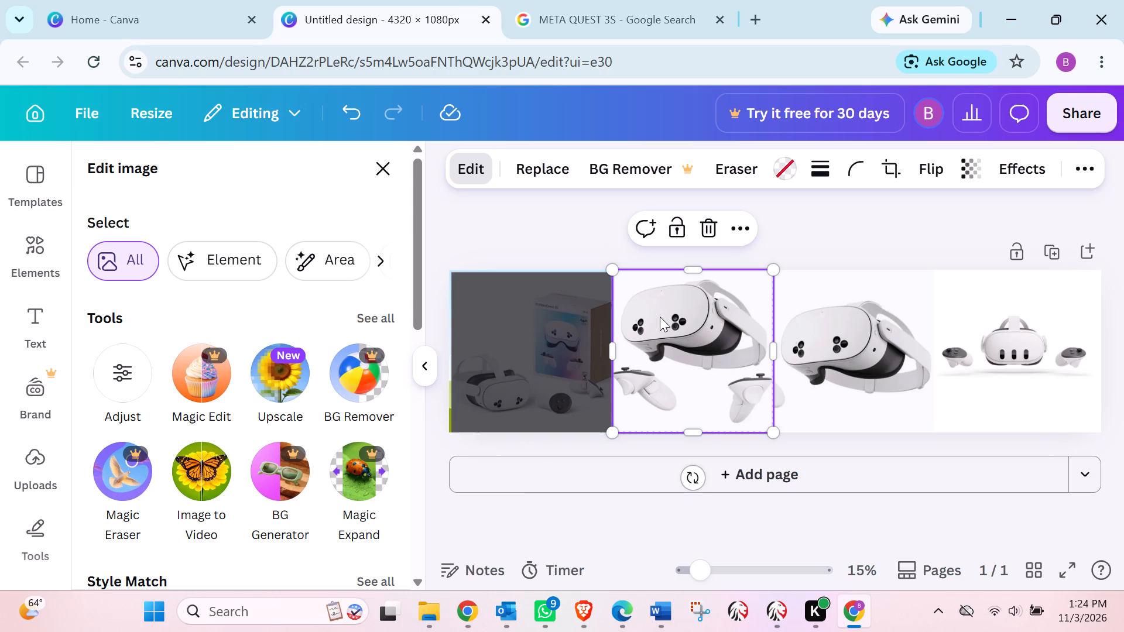
pyautogui.click(286, 367)
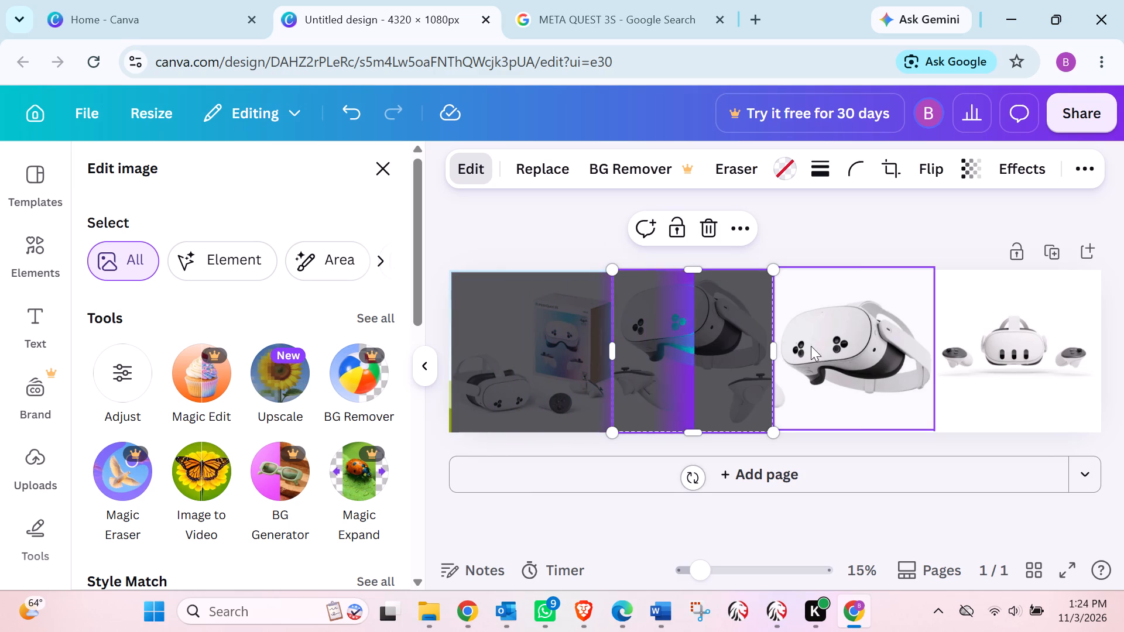
pyautogui.click(812, 339)
pyautogui.click(288, 369)
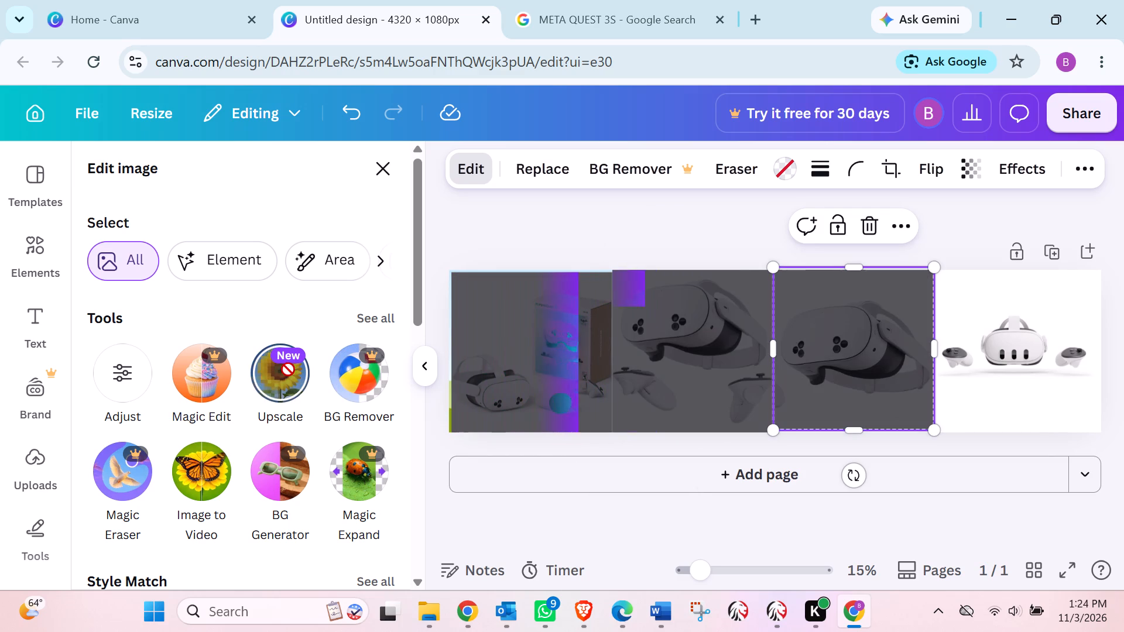
pyautogui.click(1032, 325)
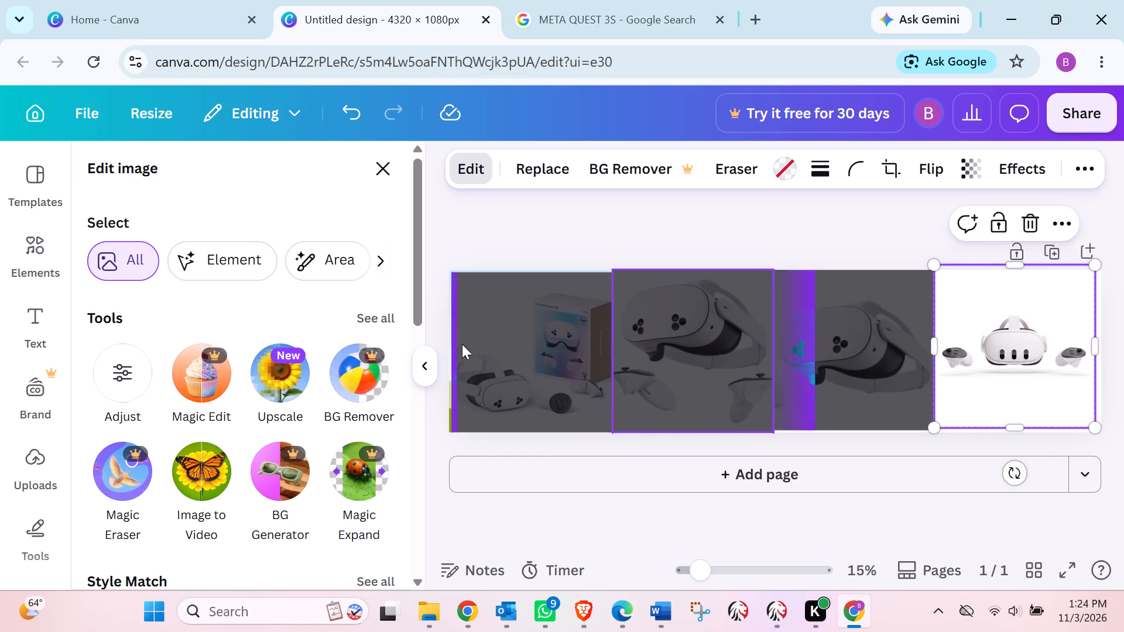
pyautogui.click(287, 359)
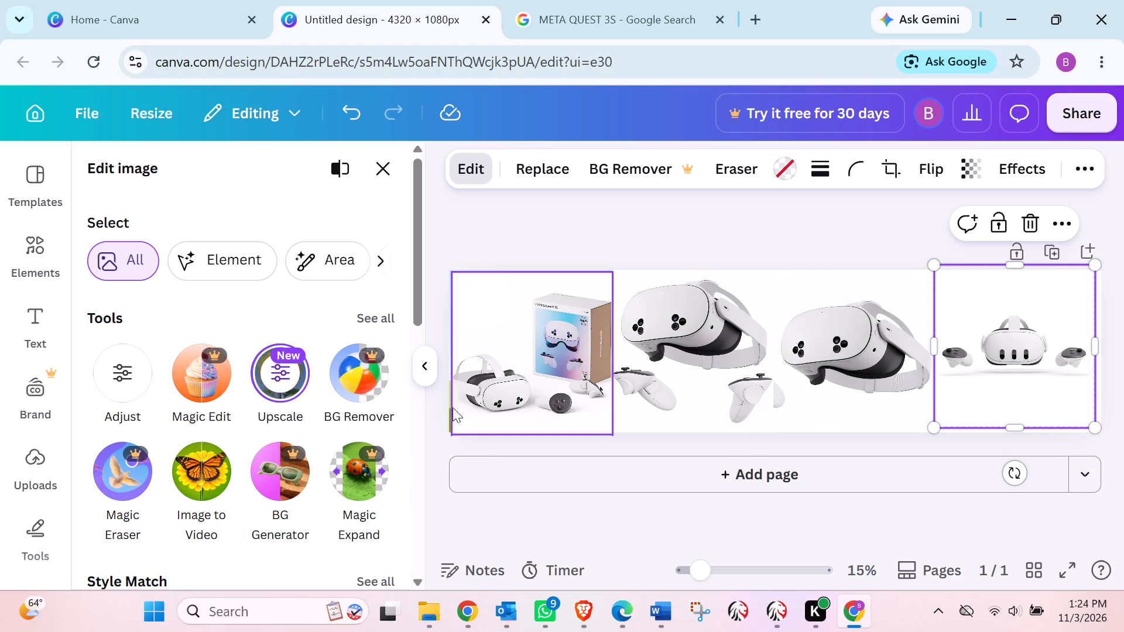
pyautogui.click(670, 242)
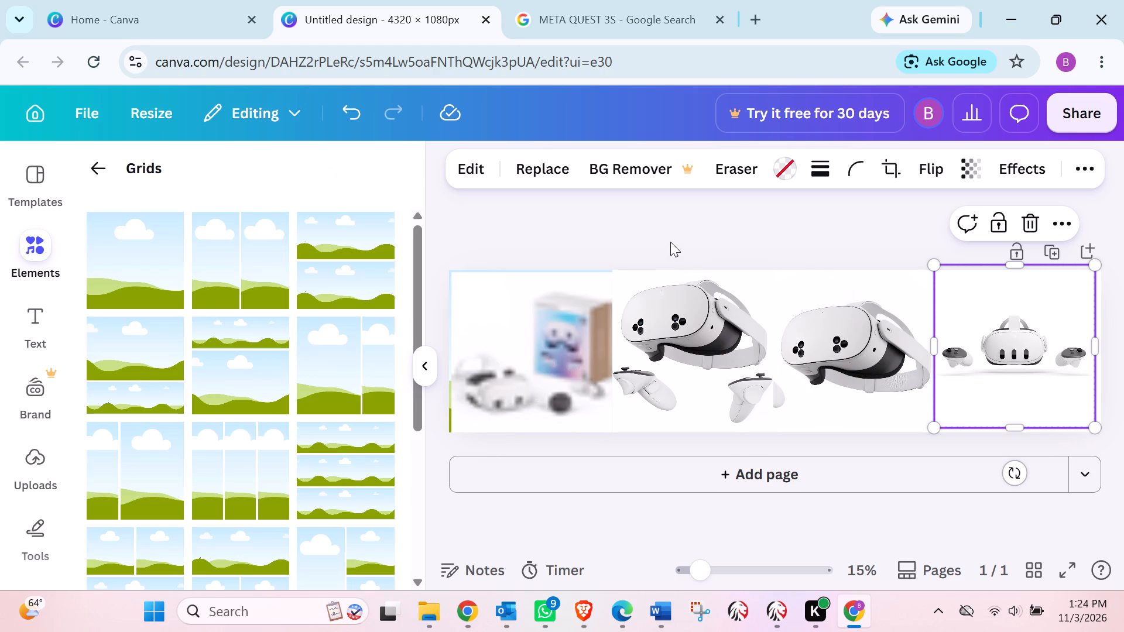
pyautogui.click(811, 513)
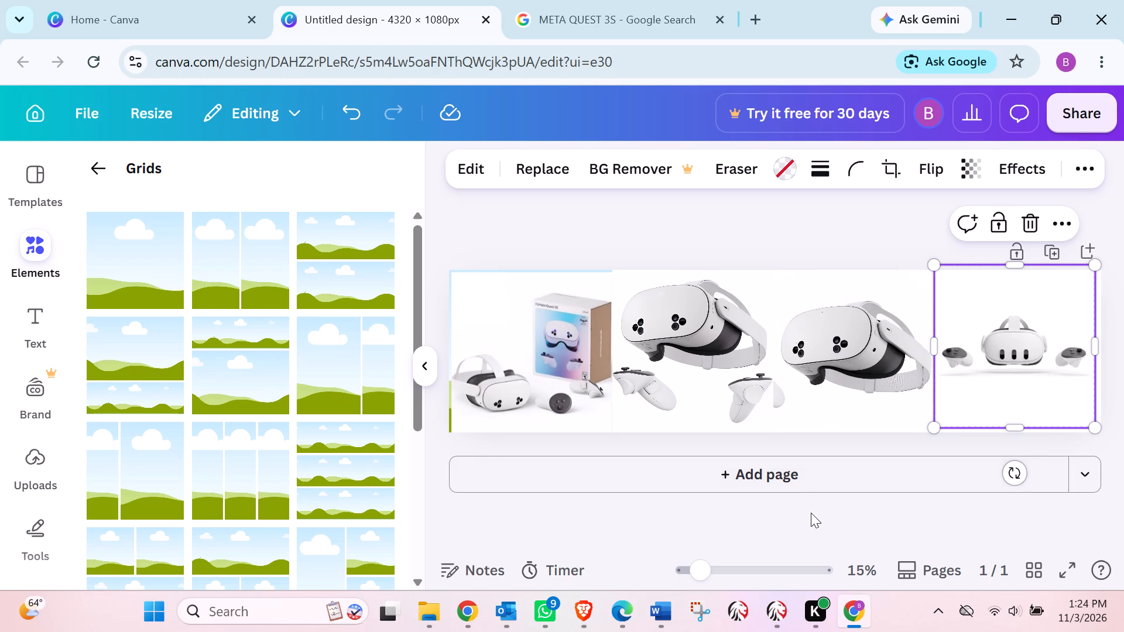
# Download the design as a high-quality PNG at 4,320 × 1,080 px.
pyautogui.click(1088, 114)
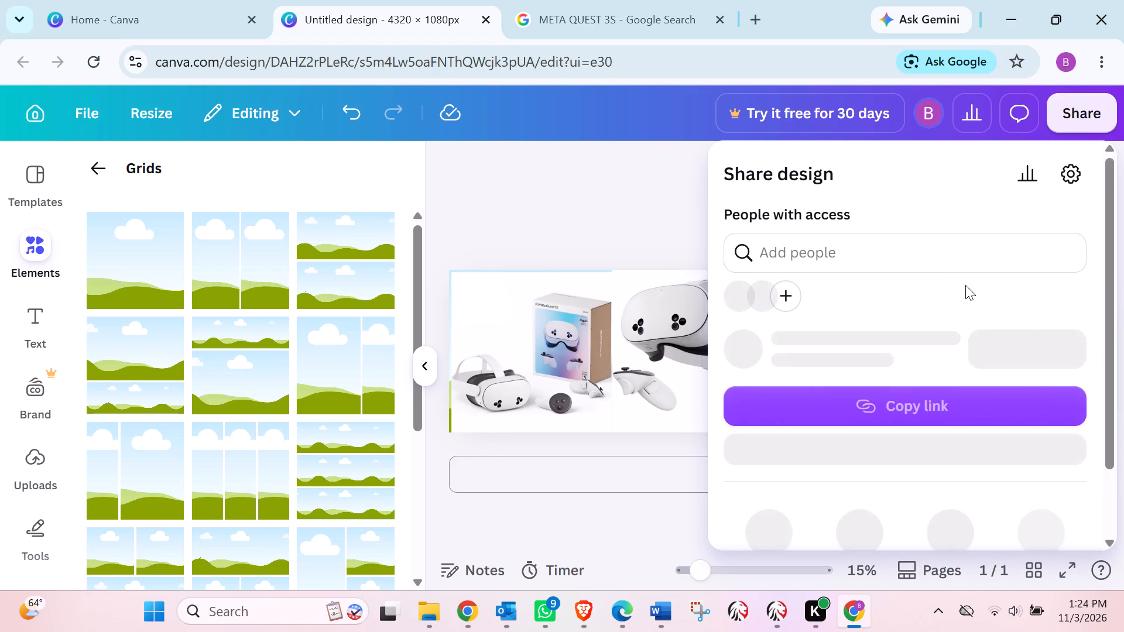
pyautogui.scroll(-1, 952, 332)
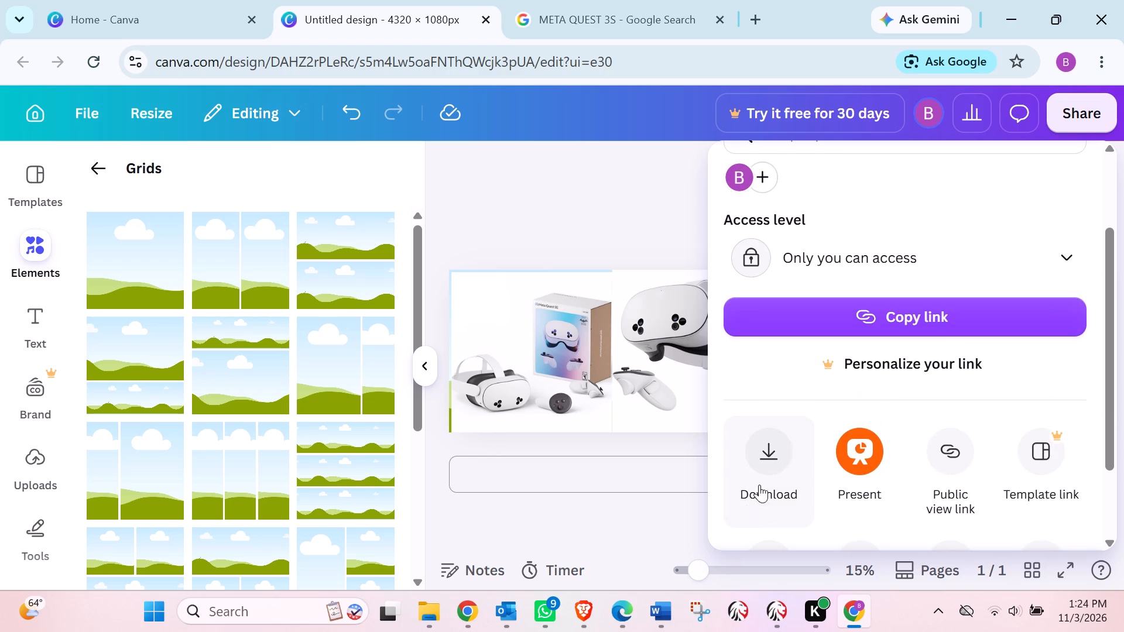
pyautogui.click(780, 448)
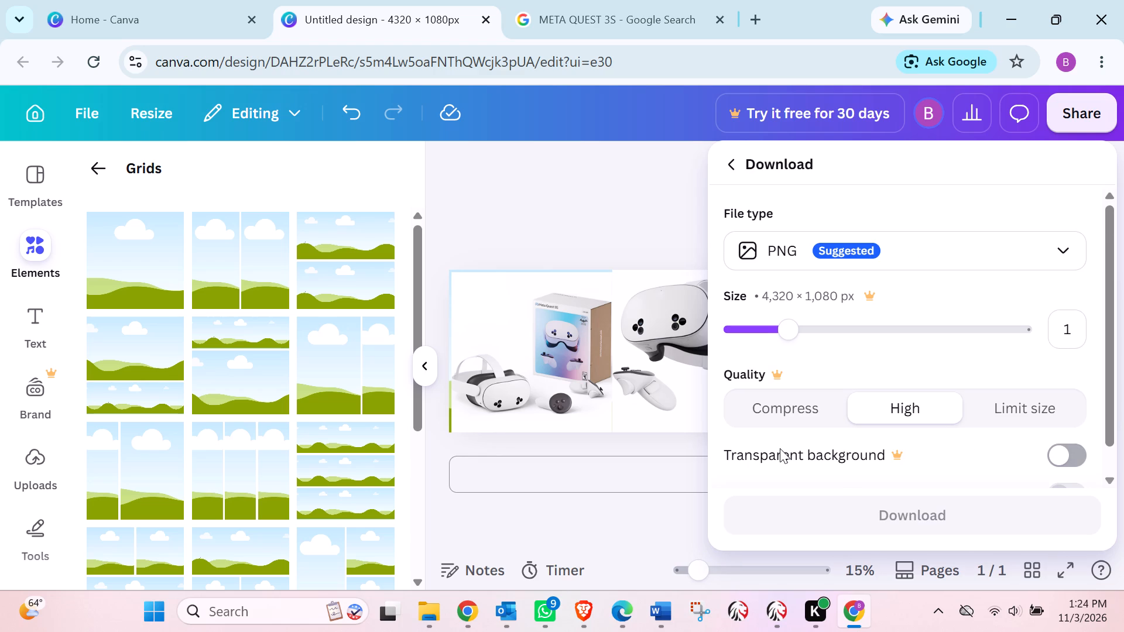
pyautogui.click(857, 520)
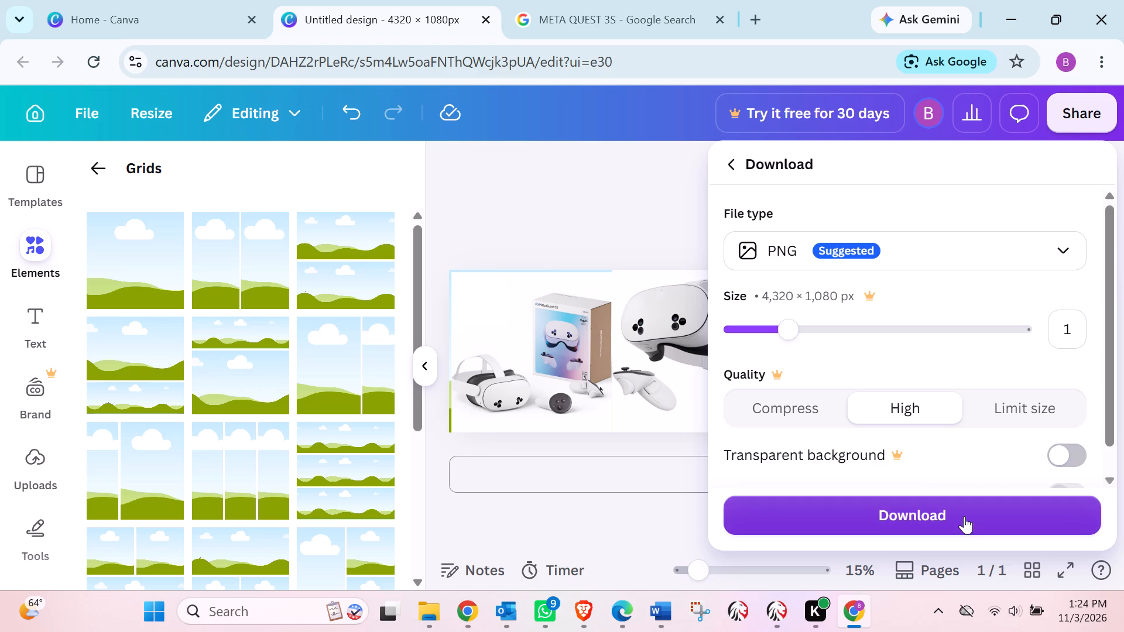
pyautogui.click(964, 516)
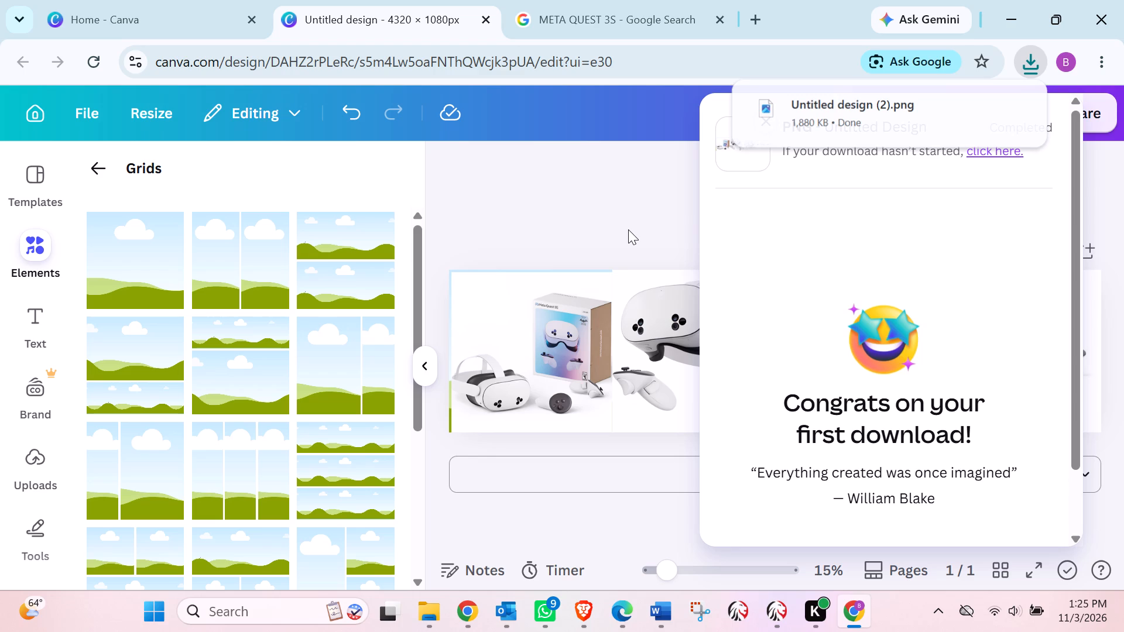
pyautogui.click(628, 229)
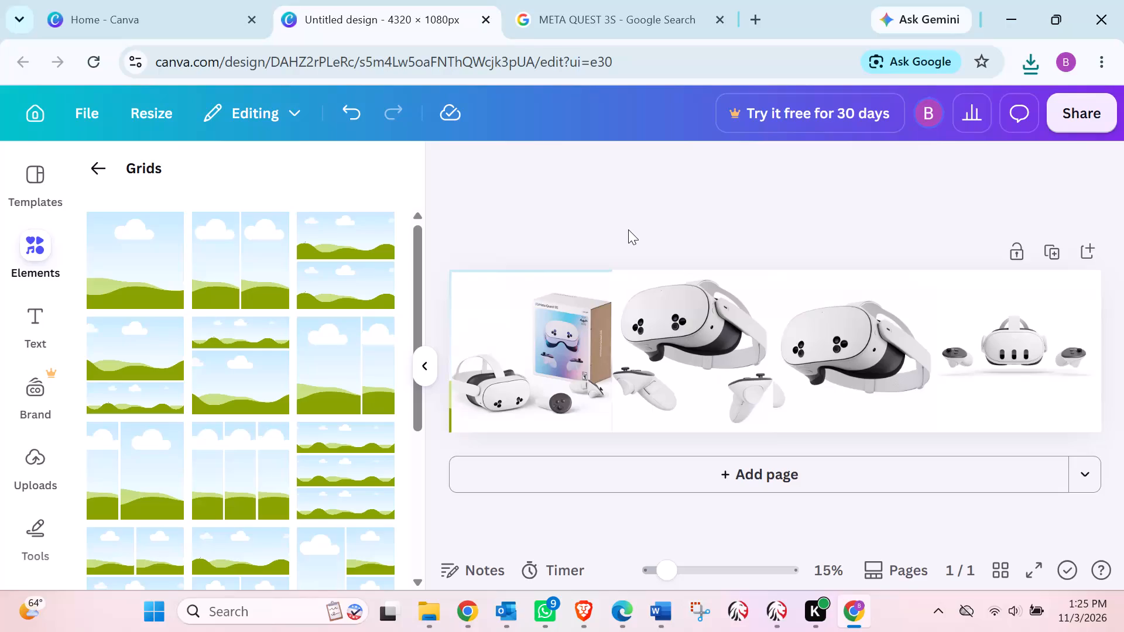
# Search Google for ROBO SPLITTER in a new browser tab.
pyautogui.click(756, 12)
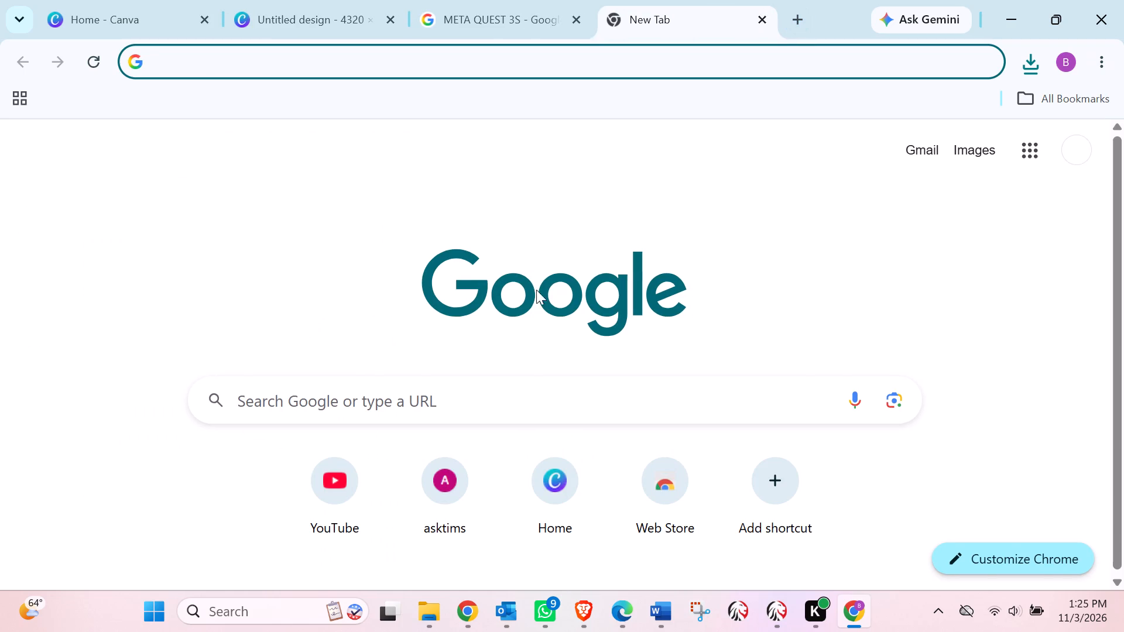
pyautogui.click(379, 389)
pyautogui.click(379, 389)
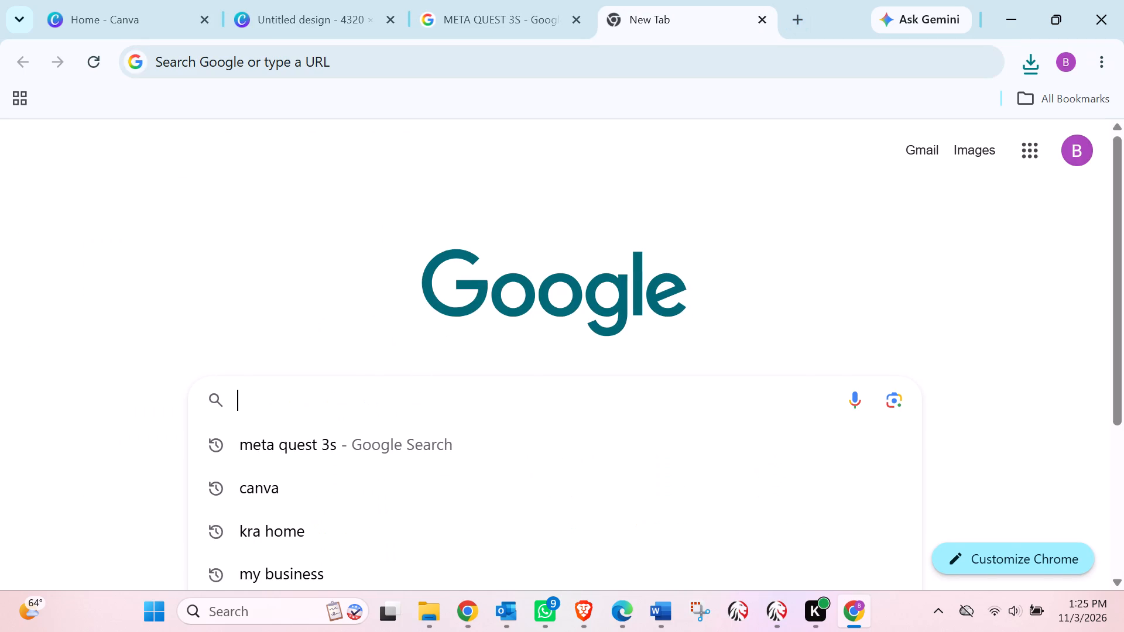
pyautogui.write('RON')
pyautogui.press('BackSpace')
pyautogui.write('BO')
pyautogui.press('space')
pyautogui.write('SP')
pyautogui.write('LITTER')
pyautogui.press('Return')
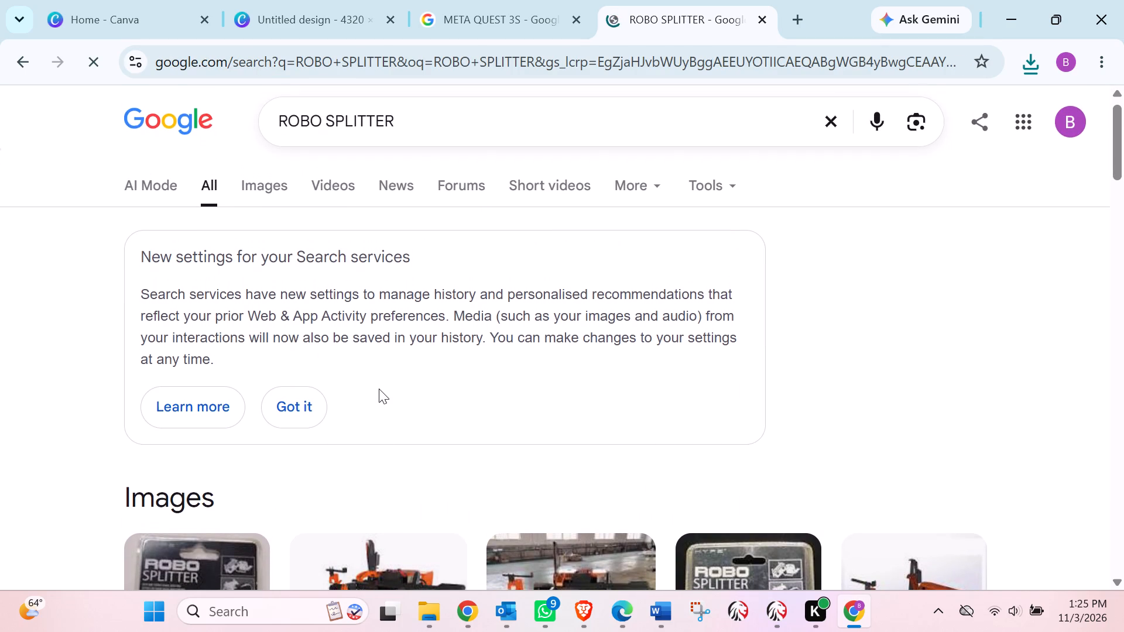
# Look through the ROBO SPLITTER search results for an image splitter tool, and close that search tab.
pyautogui.scroll(-8, 379, 389)
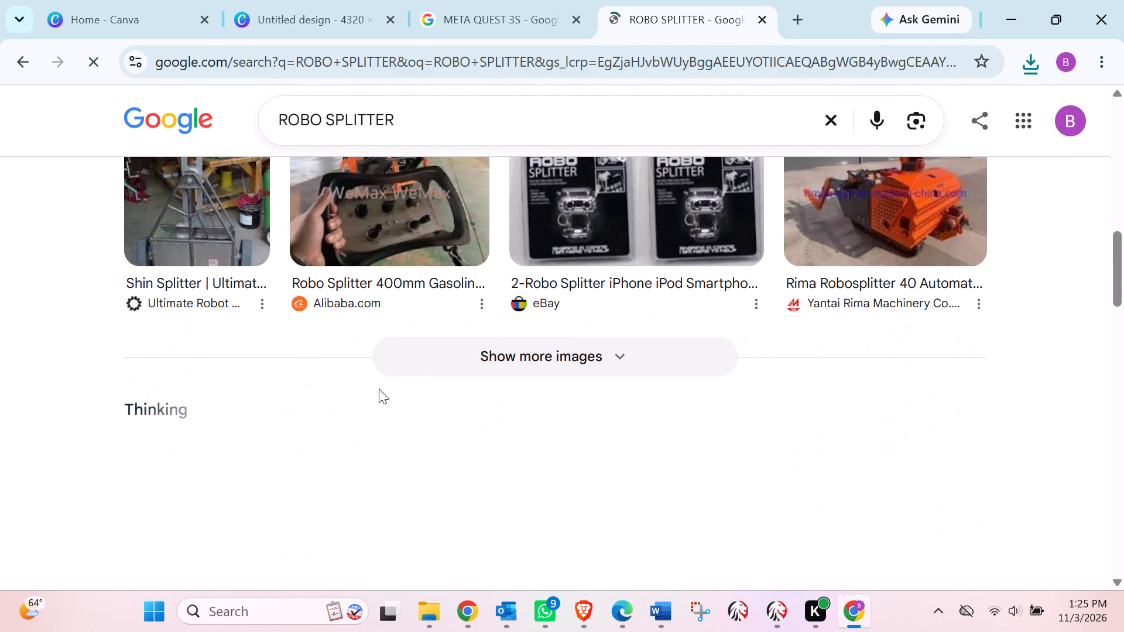
pyautogui.scroll(-6, 379, 389)
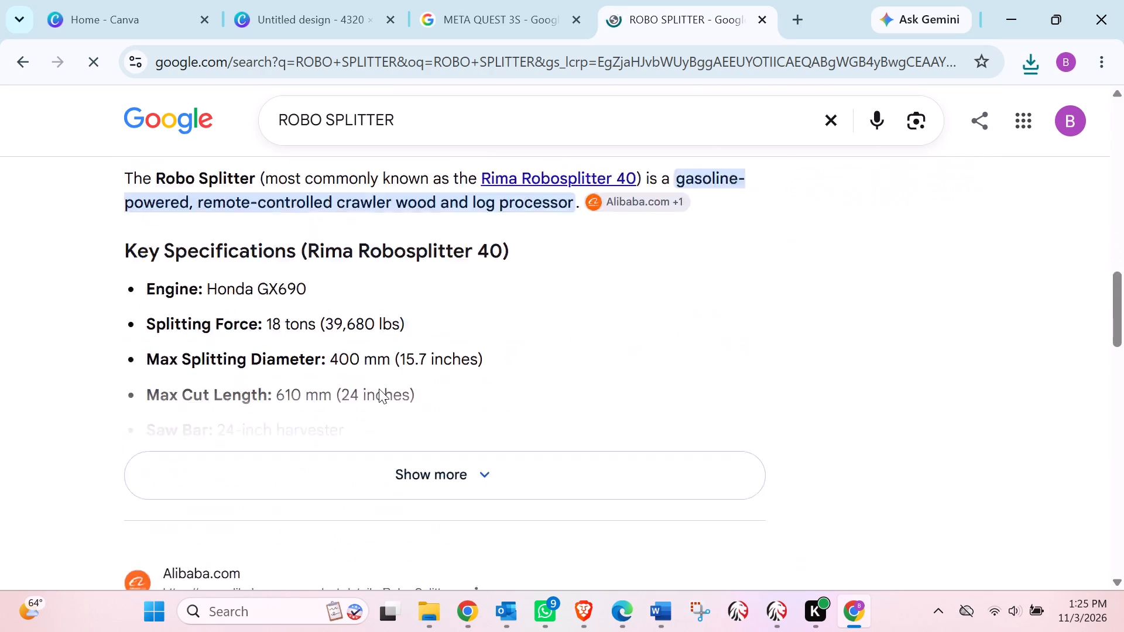
pyautogui.scroll(-7, 379, 389)
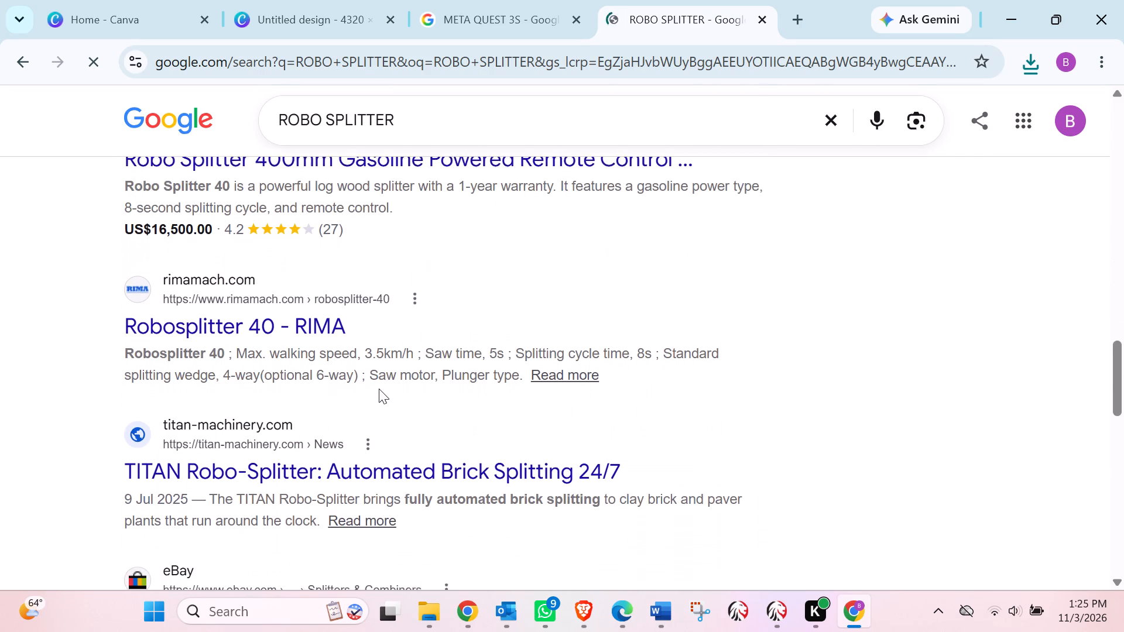
pyautogui.scroll(-7, 379, 389)
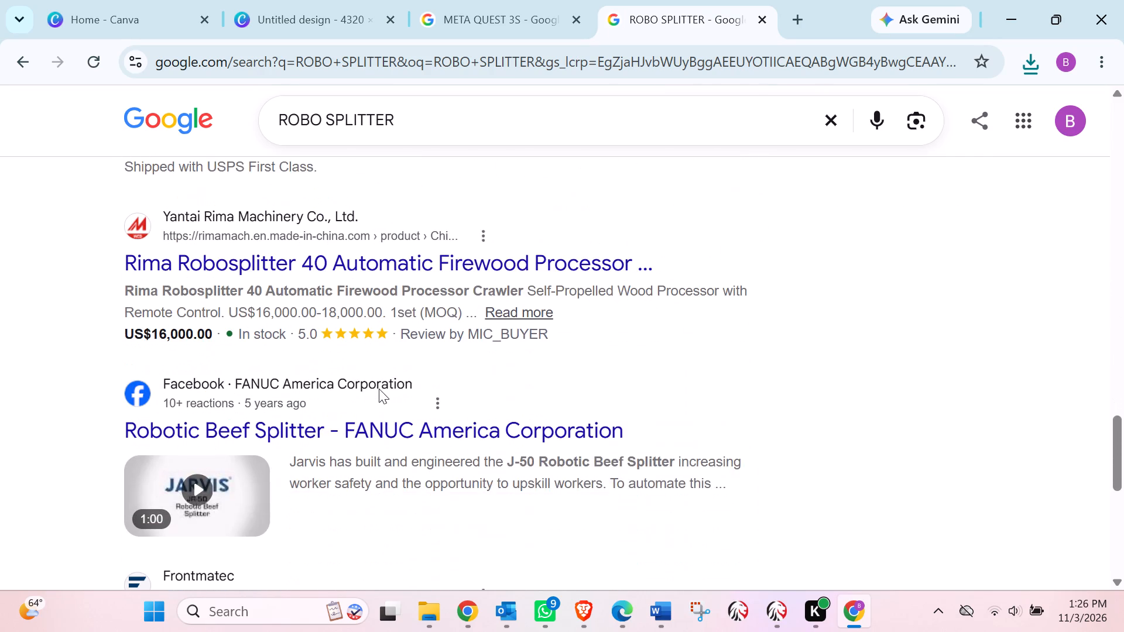
pyautogui.scroll(-3, 379, 389)
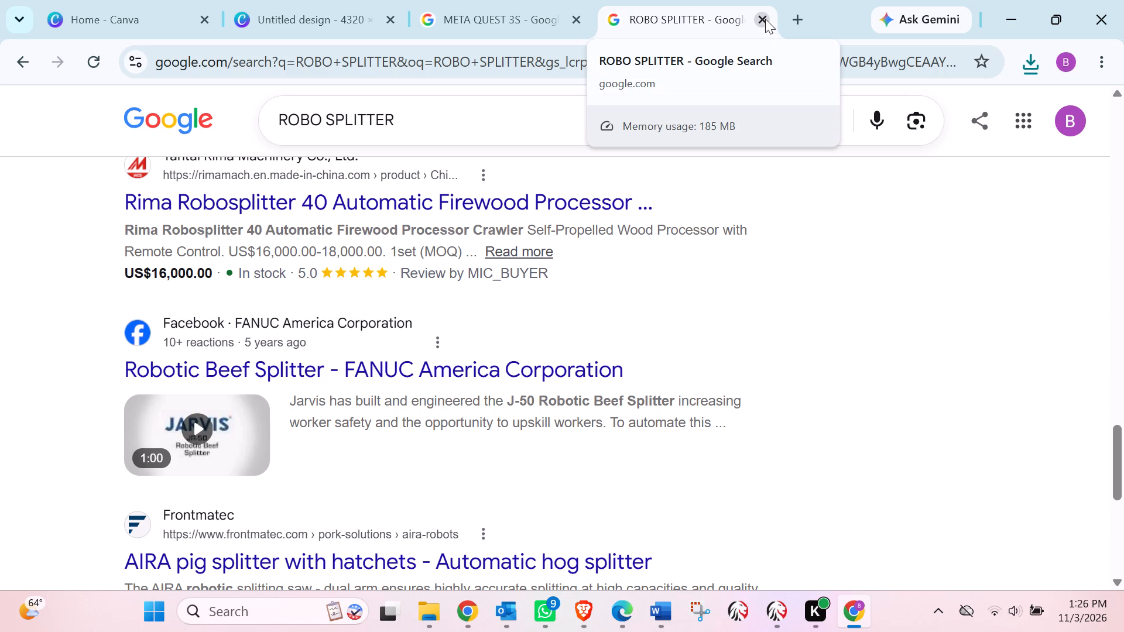
pyautogui.click(765, 19)
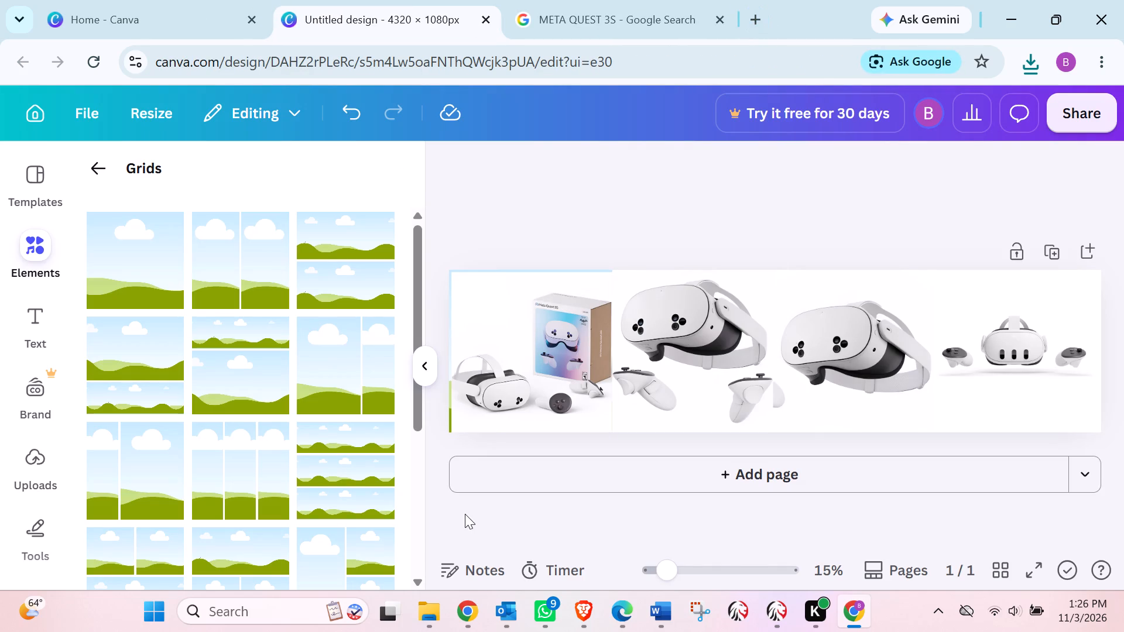
# Switch to the Chrome window with ImageRobo's Image Splitter and choose Untitled design (2) from Downloads as the photo to split.
pyautogui.click(482, 600)
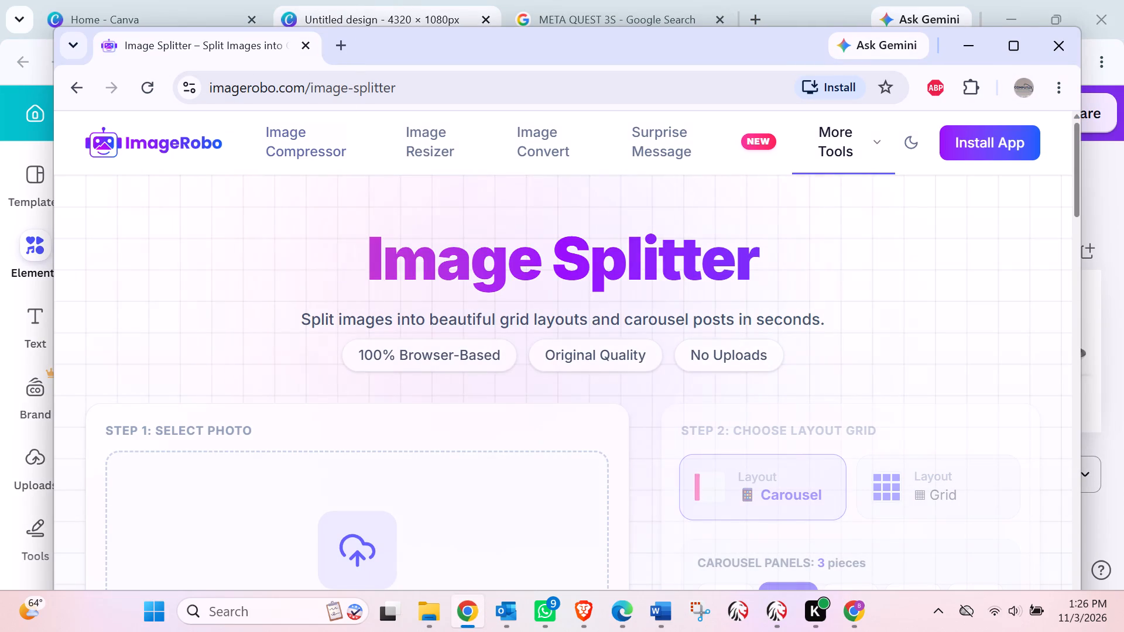
pyautogui.click(424, 528)
pyautogui.scroll(-2, 424, 528)
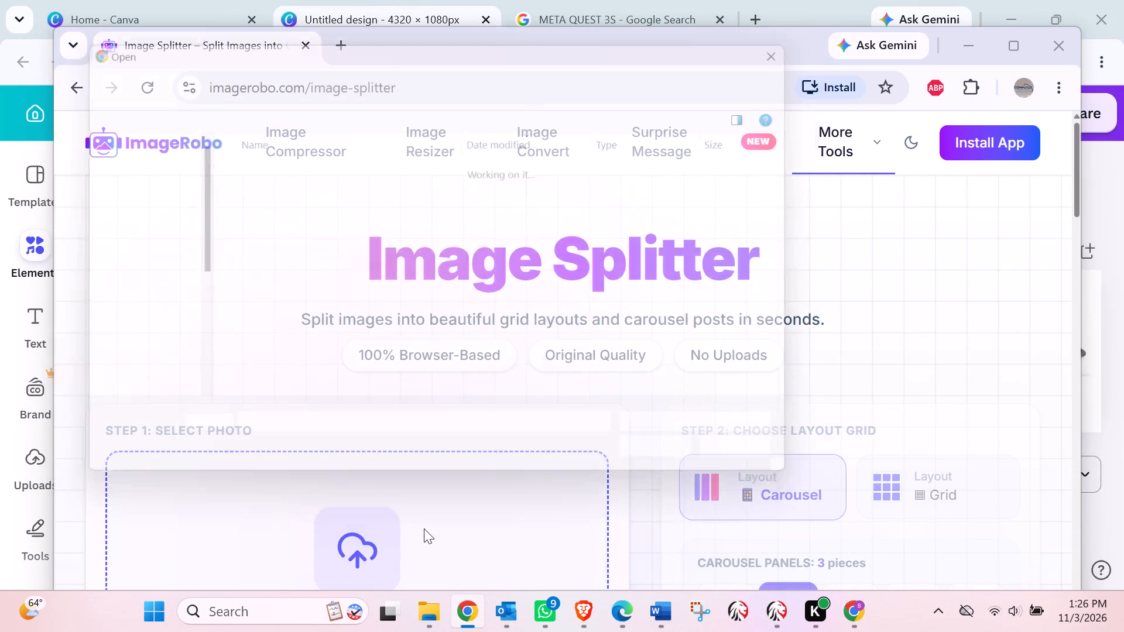
pyautogui.scroll(-1, 424, 528)
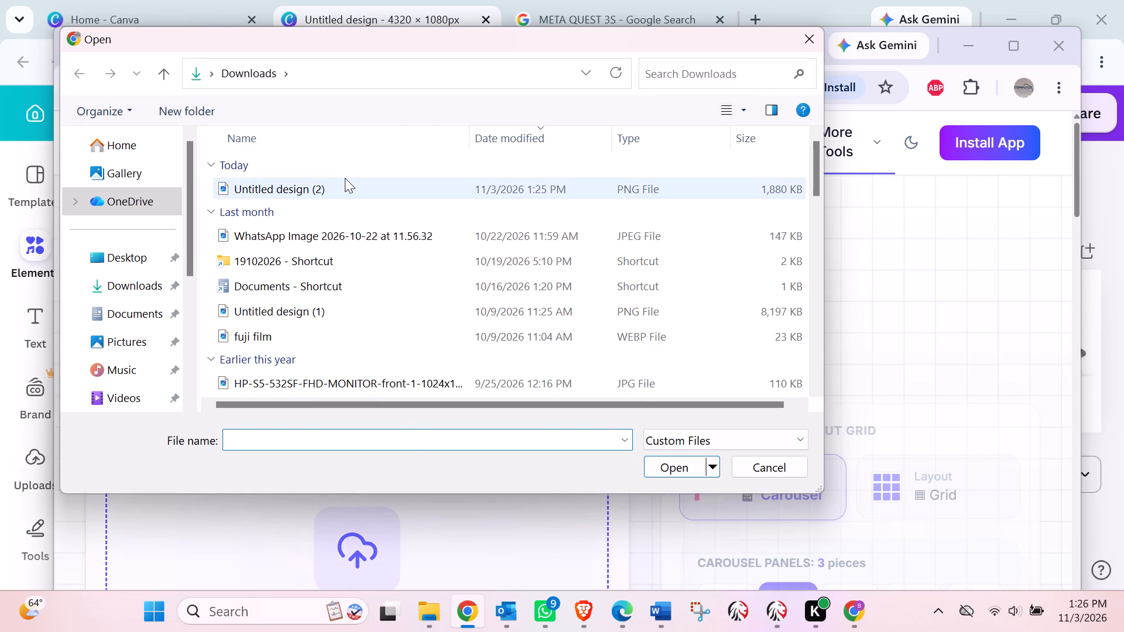
pyautogui.click(345, 182)
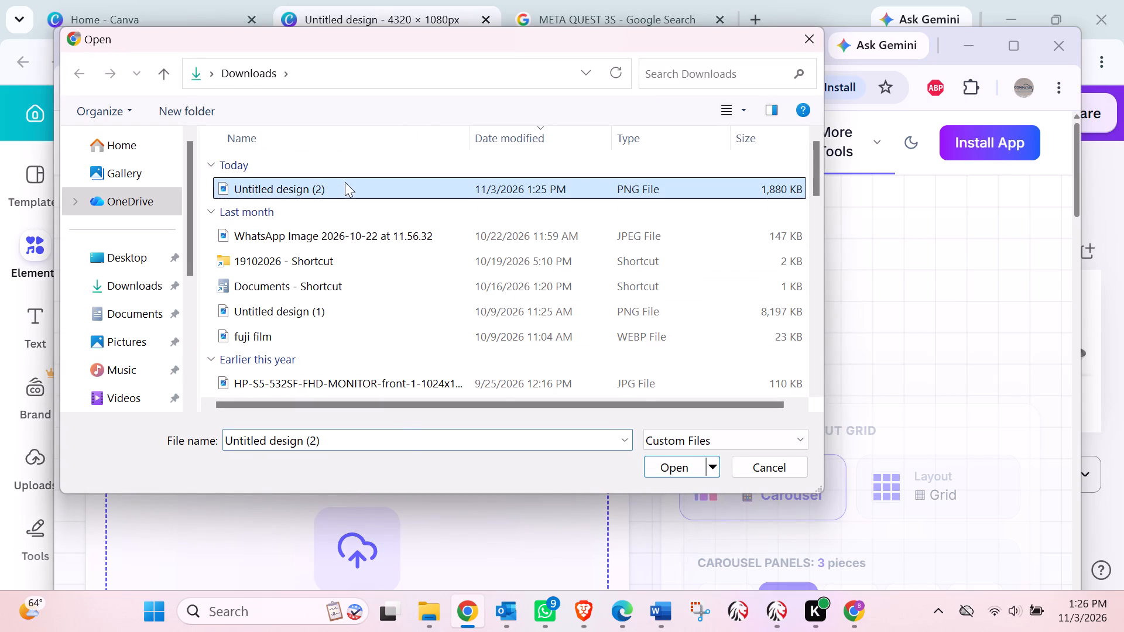
# Load the selected design image into the Image Splitter and divide it into 4 carousel panels.
pyautogui.click(680, 469)
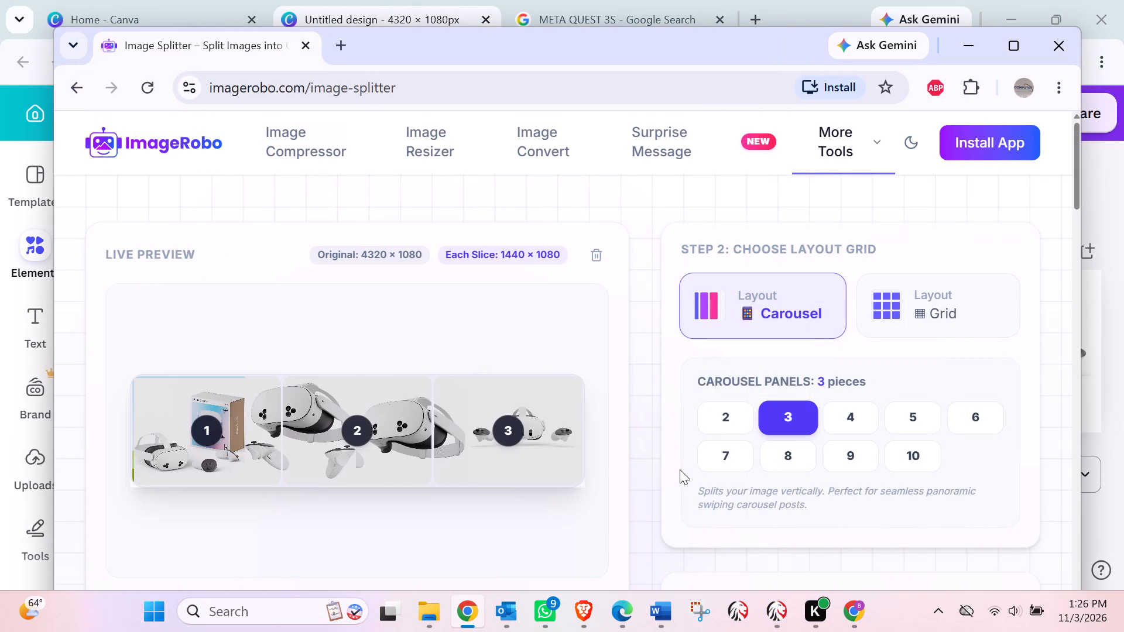
pyautogui.click(860, 418)
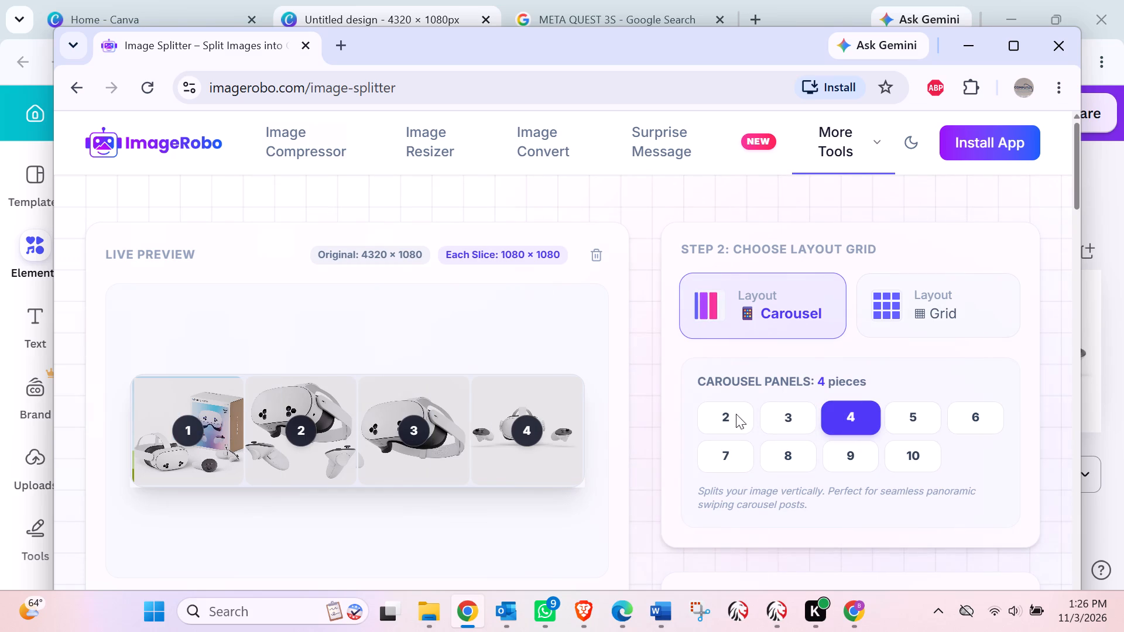
# Download the four carousel slices individually as JPG images.
pyautogui.scroll(-4, 636, 427)
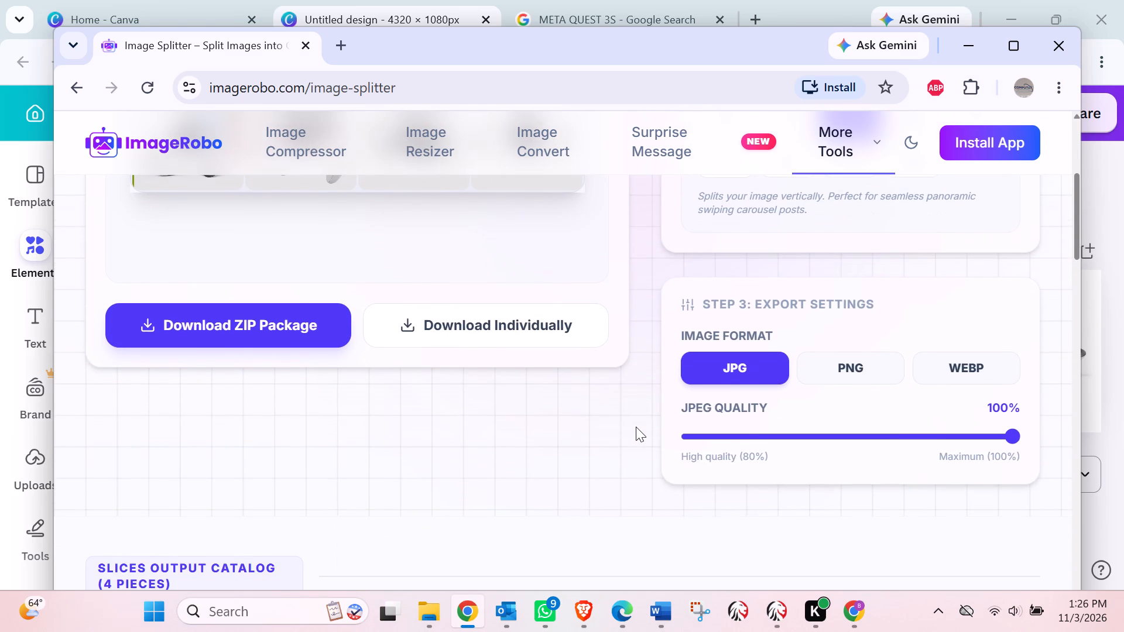